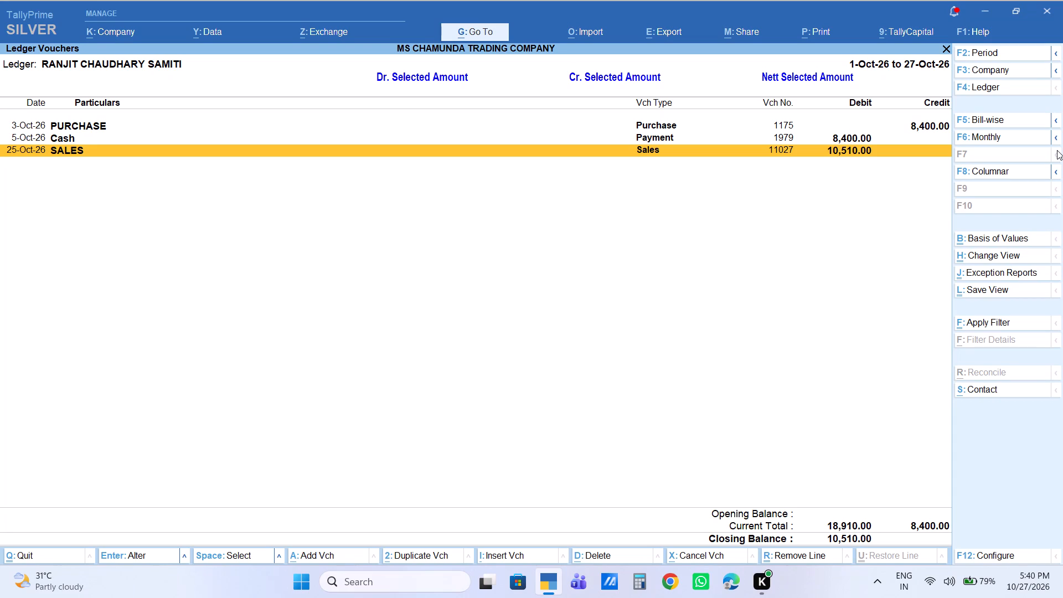
Leave the ledger vouchers report for the Gateway and open voucher entry for a new sales voucher.
key("Escape")
key("Escape")
key("Escape")
key("Escape")
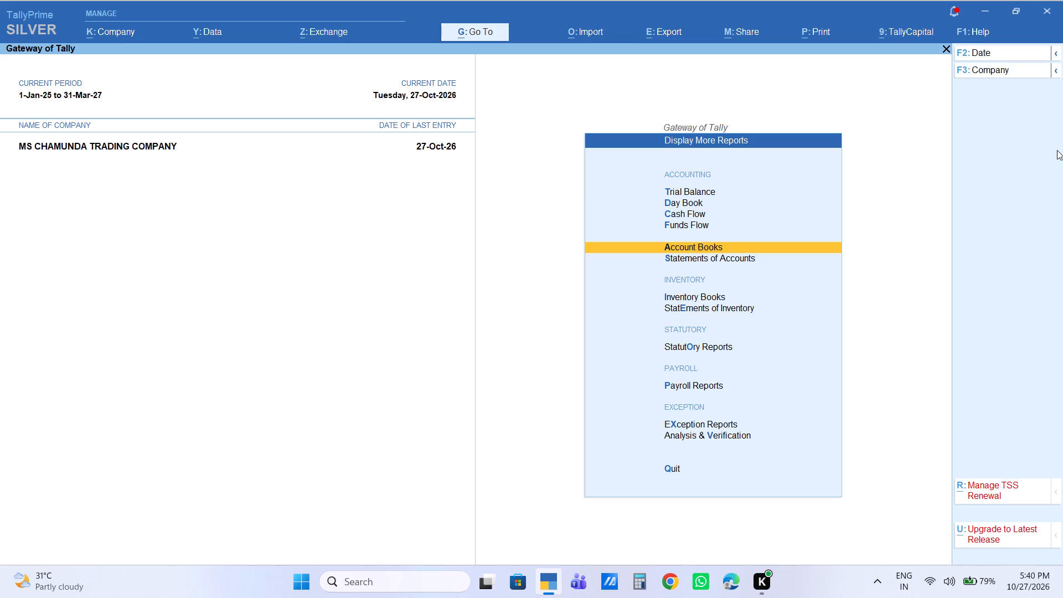
key("Escape")
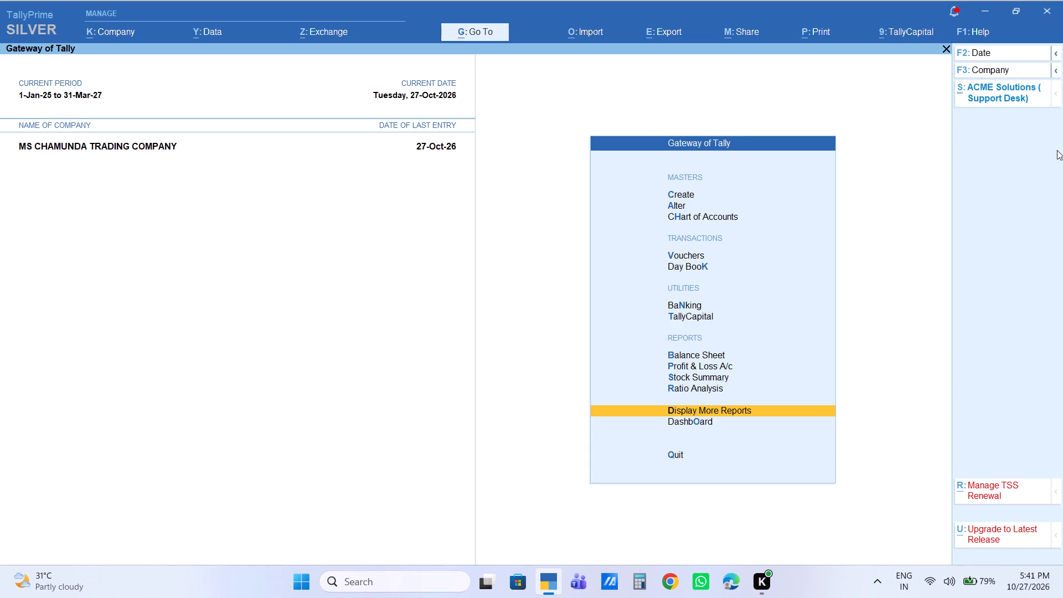
key("Up")
key("Up")
key("Up")
key("Up")
key("Up")
key("Up")
key("Up")
key("Up")
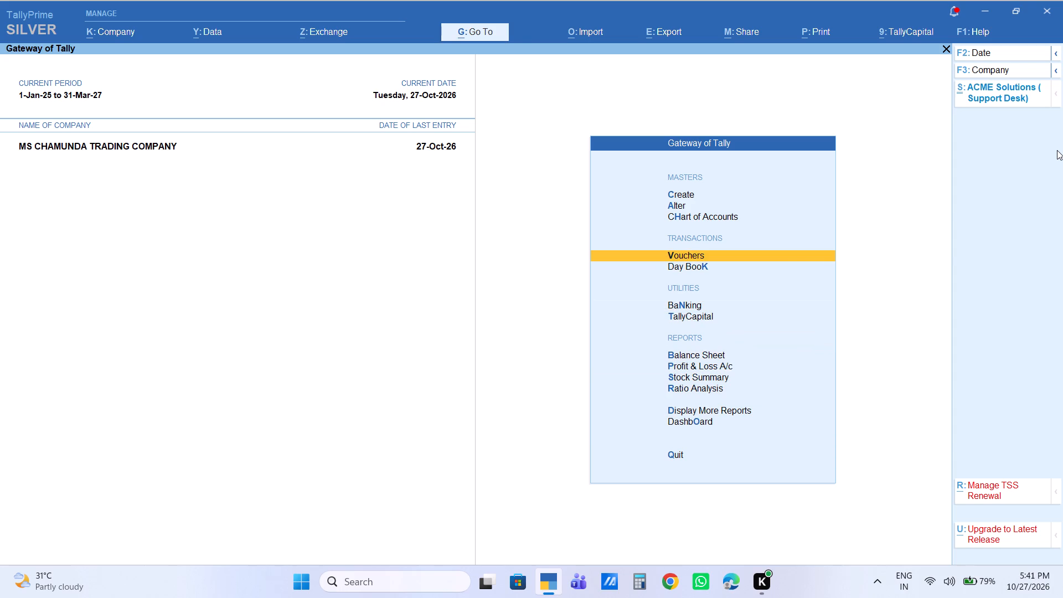
key("Return")
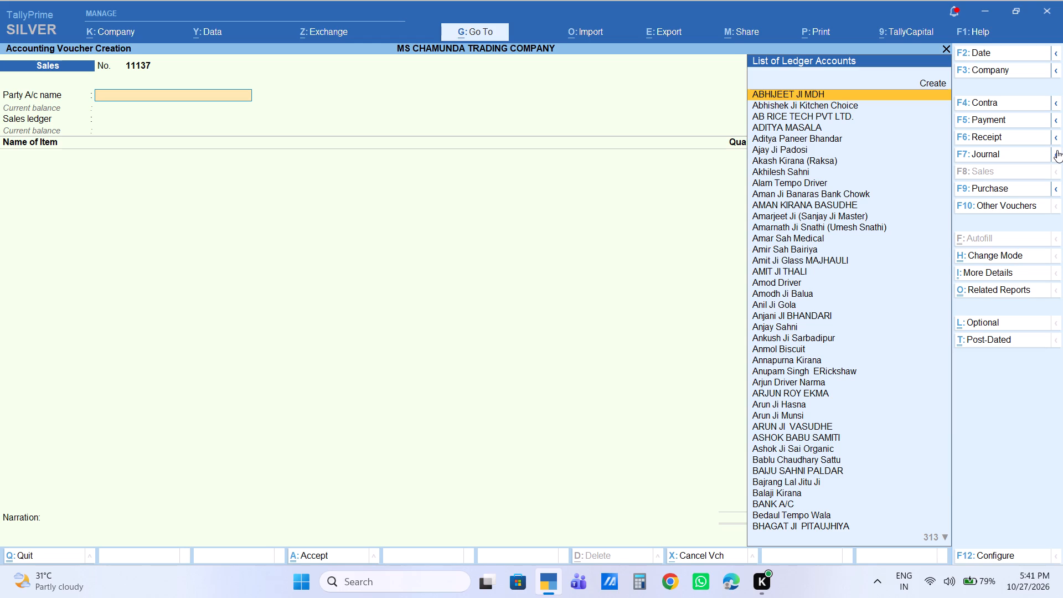
Set the sales voucher's party account to Cash with the default party details and the SALES ledger.
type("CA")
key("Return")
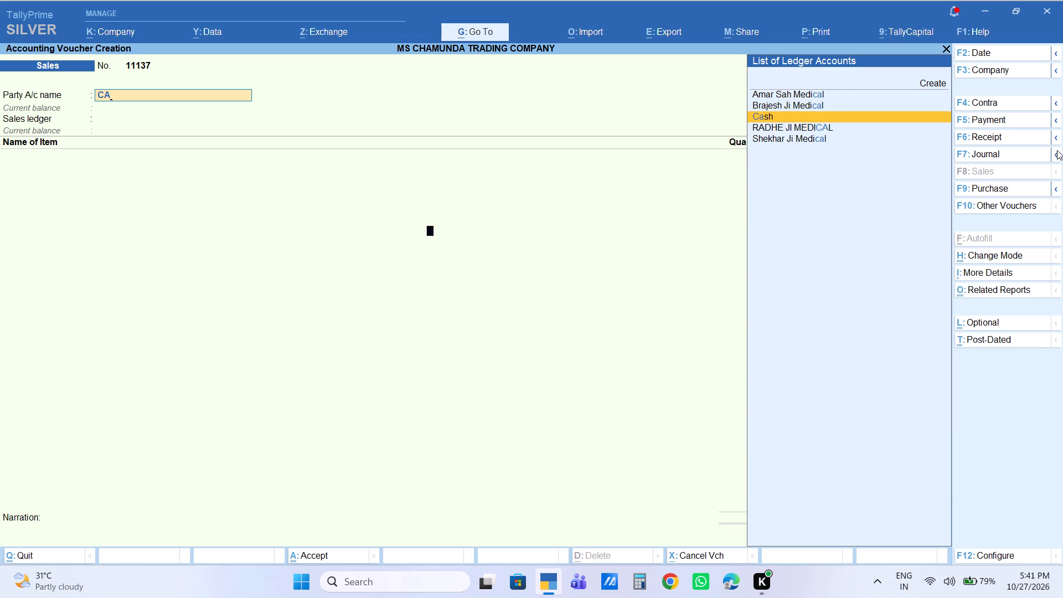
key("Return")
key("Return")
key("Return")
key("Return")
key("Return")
Add 1 bag of MASOOR DAL 30kg to the voucher with an amount of 2115.
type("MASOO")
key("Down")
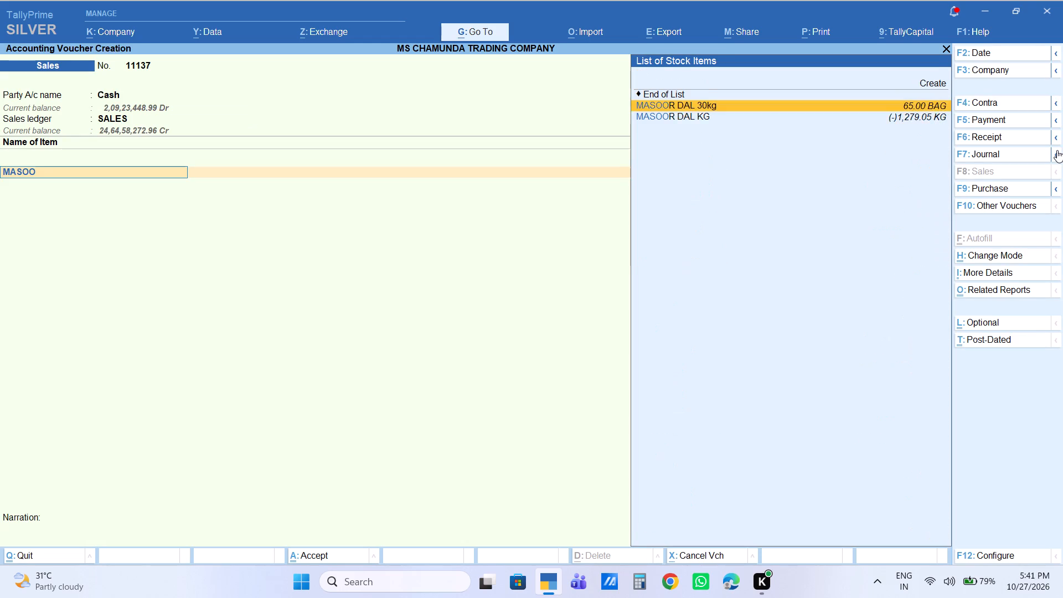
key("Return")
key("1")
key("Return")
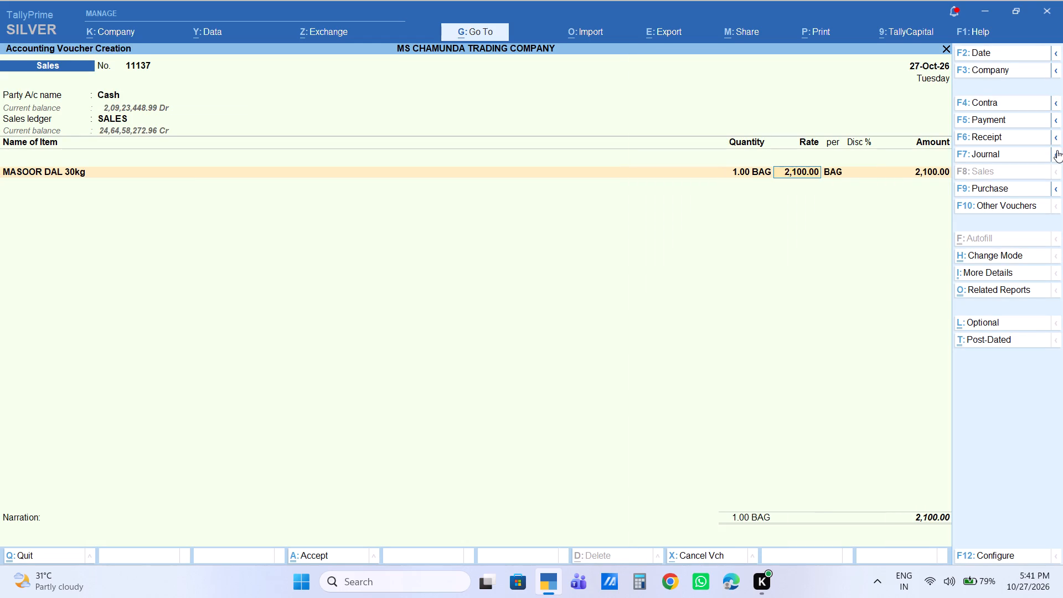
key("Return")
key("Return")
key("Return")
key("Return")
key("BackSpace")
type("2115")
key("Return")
Finish the item list and save the cash sales voucher without a narration.
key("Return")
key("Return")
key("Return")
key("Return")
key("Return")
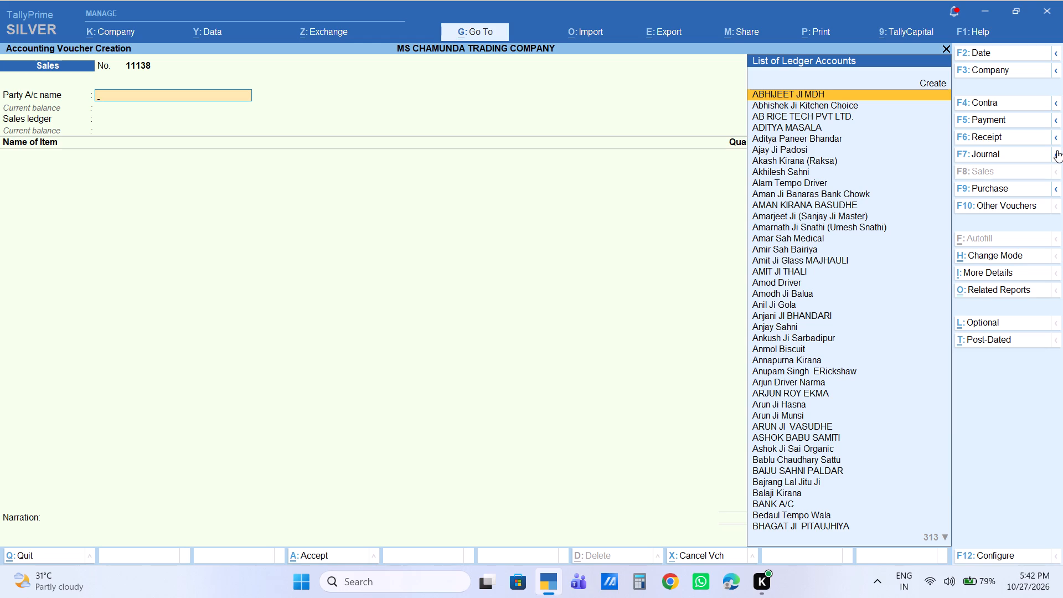
Start the following sales voucher with Cash as the party account and SALES as the sales ledger.
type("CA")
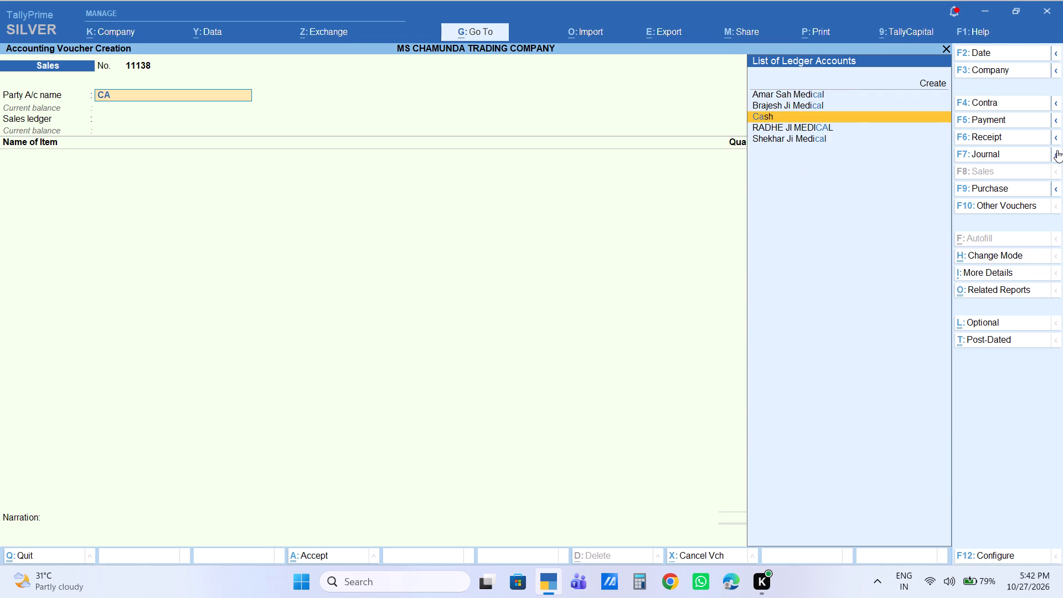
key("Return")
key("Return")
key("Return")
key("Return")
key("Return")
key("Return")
Add 1 bag of GOOD LITE 1KG to the voucher with an amount of 190.
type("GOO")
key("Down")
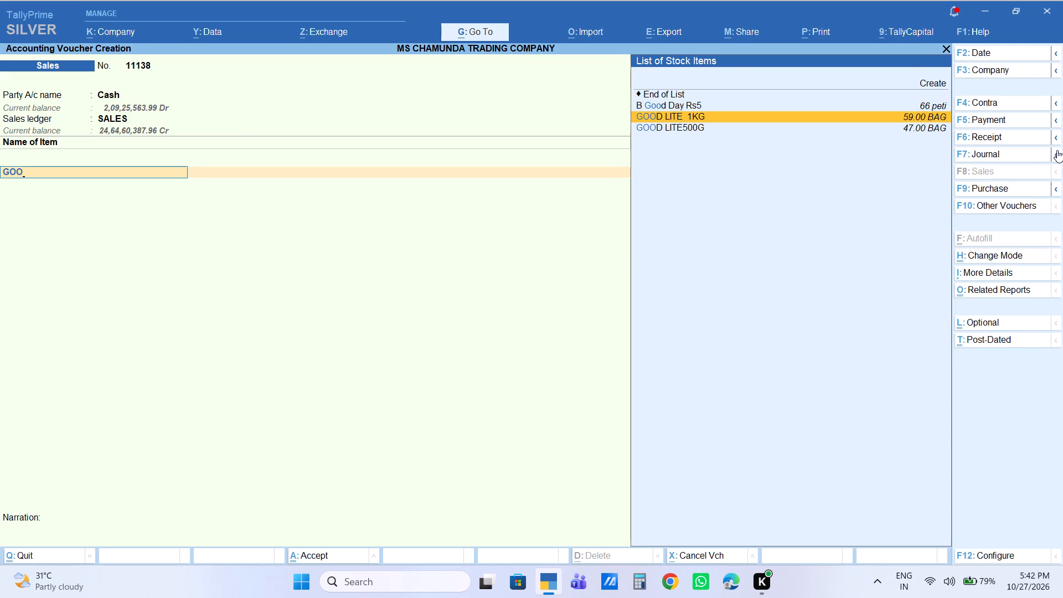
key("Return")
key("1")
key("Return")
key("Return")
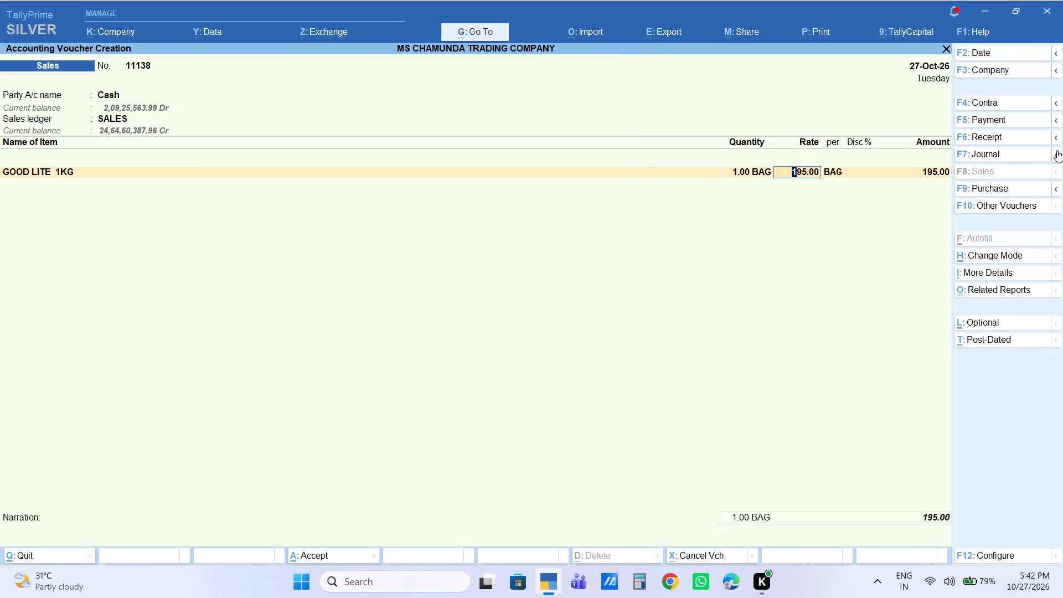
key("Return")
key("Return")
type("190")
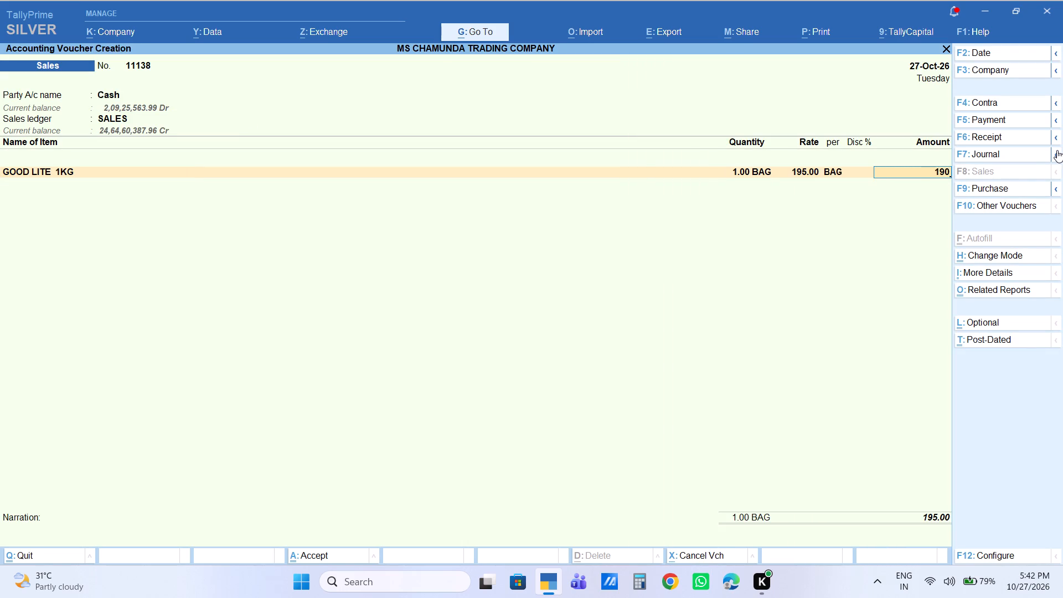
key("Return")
Add 1 BDL of Marich Rs5 as the second item with an amount of 120.
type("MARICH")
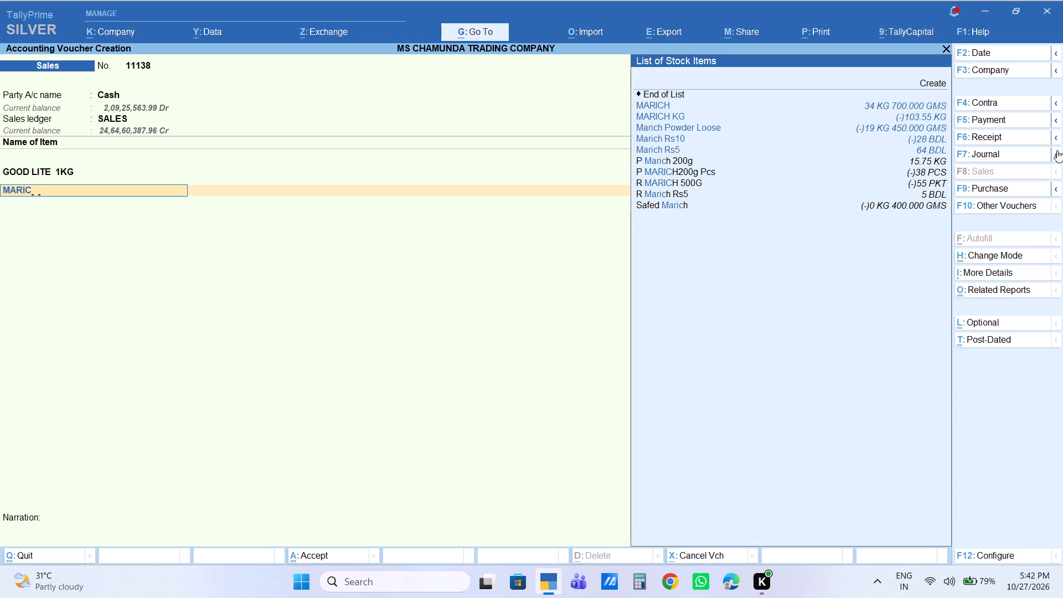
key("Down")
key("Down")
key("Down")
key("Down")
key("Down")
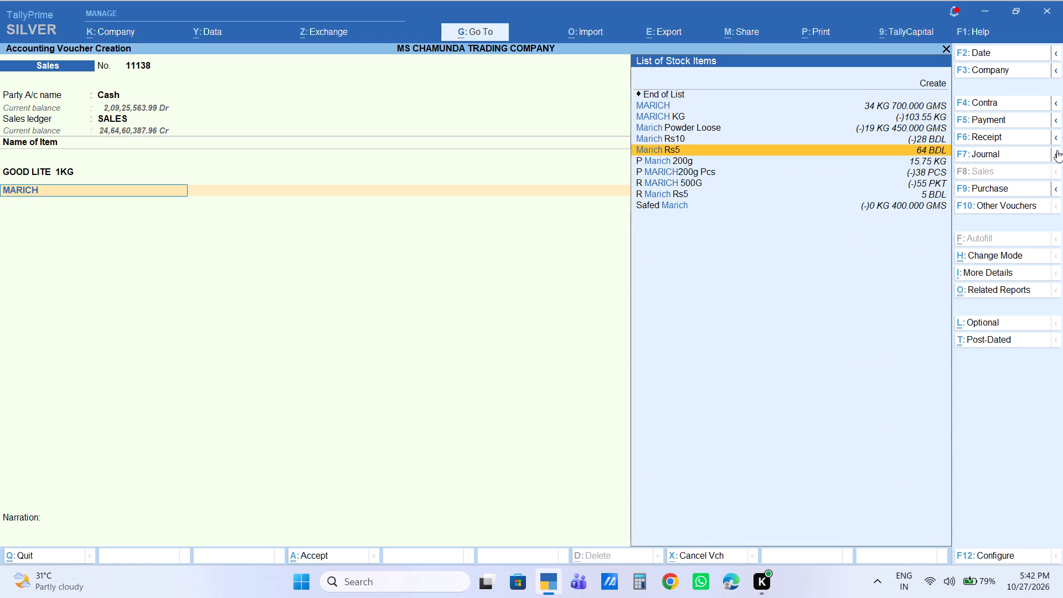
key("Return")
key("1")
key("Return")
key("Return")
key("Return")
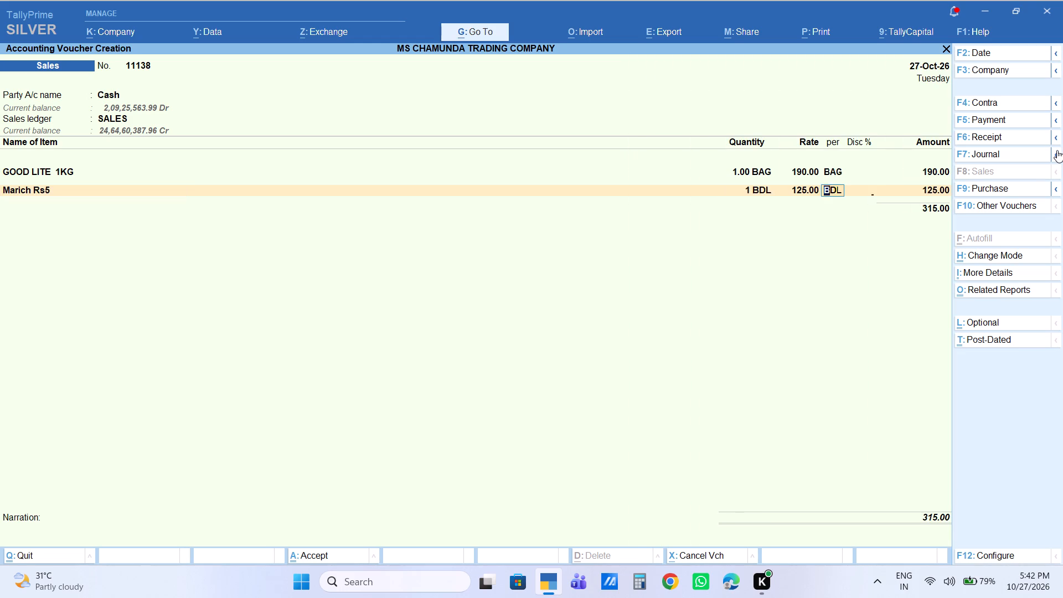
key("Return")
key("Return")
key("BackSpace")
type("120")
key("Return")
Finish the item list and save the two-item cash sales voucher without a narration.
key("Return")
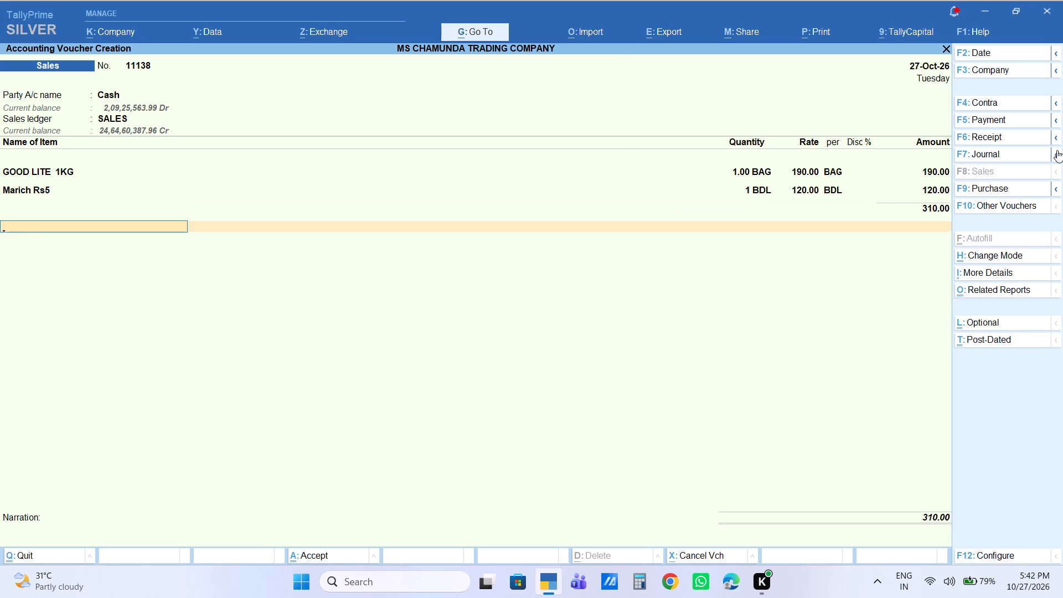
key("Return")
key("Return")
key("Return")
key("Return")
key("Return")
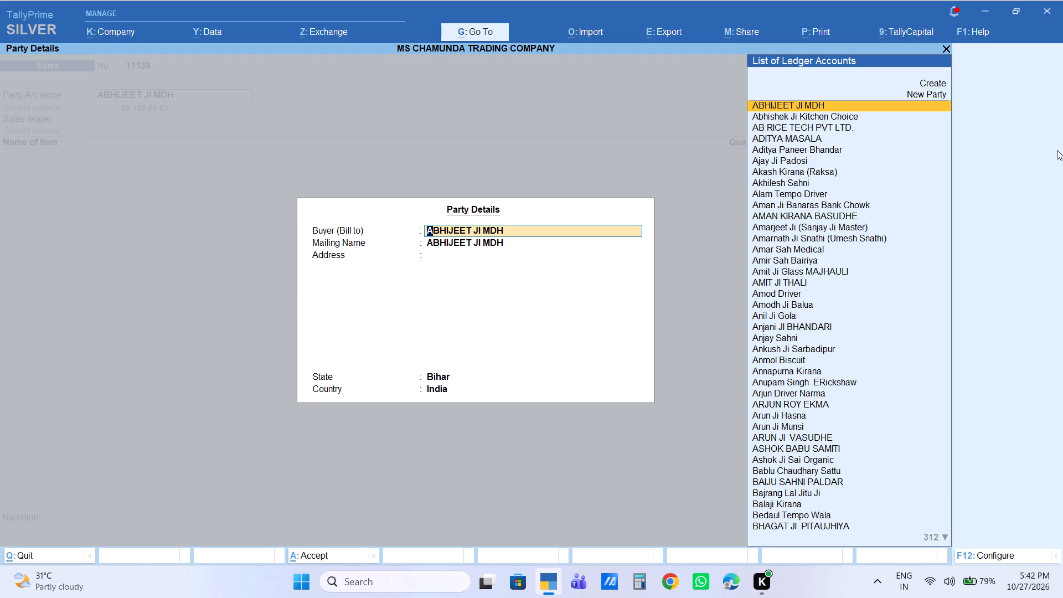
Change the new sales voucher's party account to Cash.
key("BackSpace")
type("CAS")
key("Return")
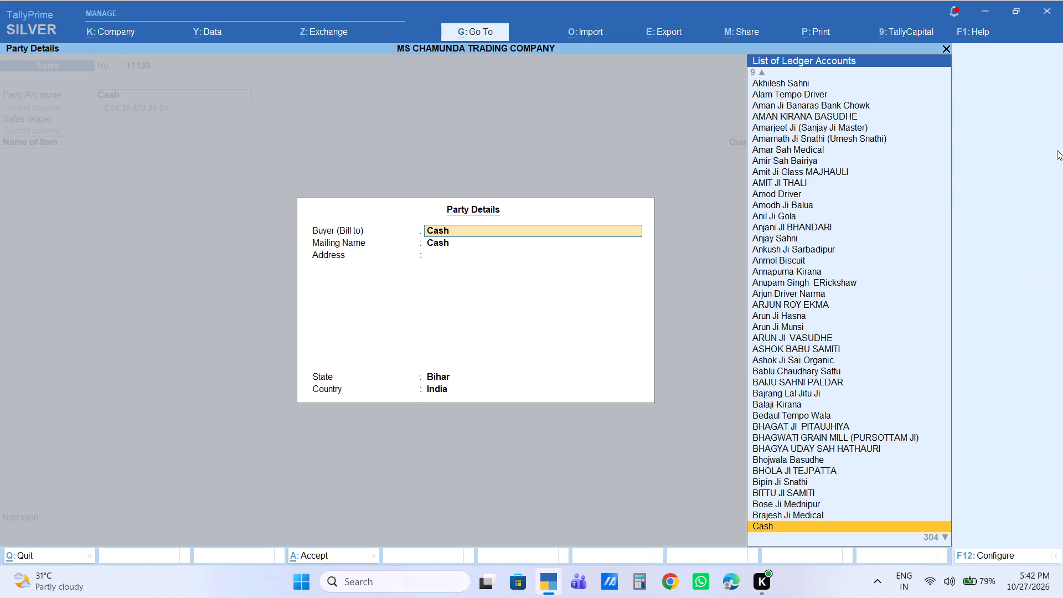
Enter the customer's name as a new buyer in the party details, leave the address blank and use the SALES ledger.
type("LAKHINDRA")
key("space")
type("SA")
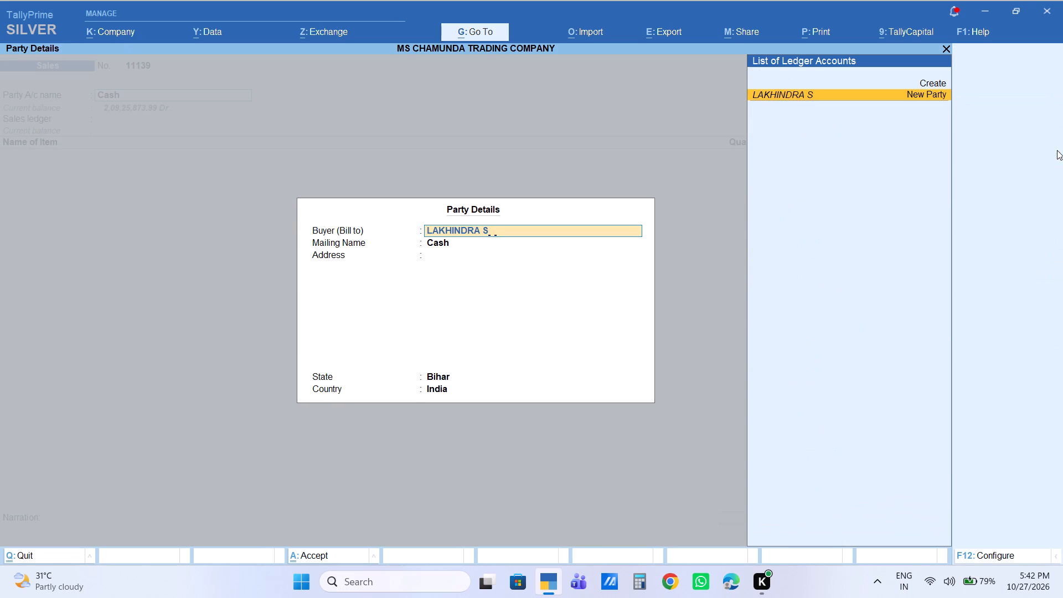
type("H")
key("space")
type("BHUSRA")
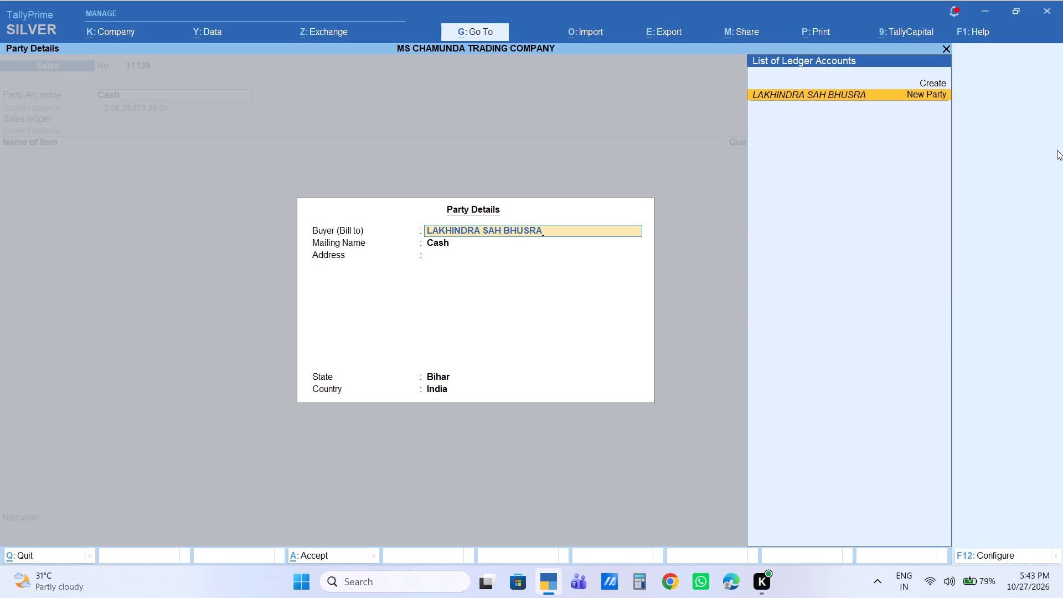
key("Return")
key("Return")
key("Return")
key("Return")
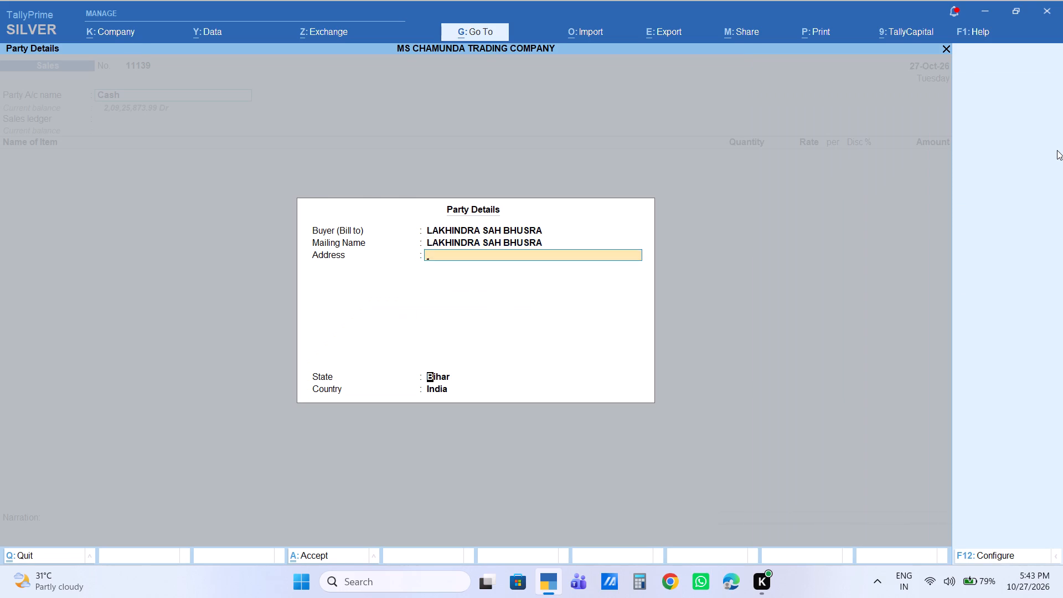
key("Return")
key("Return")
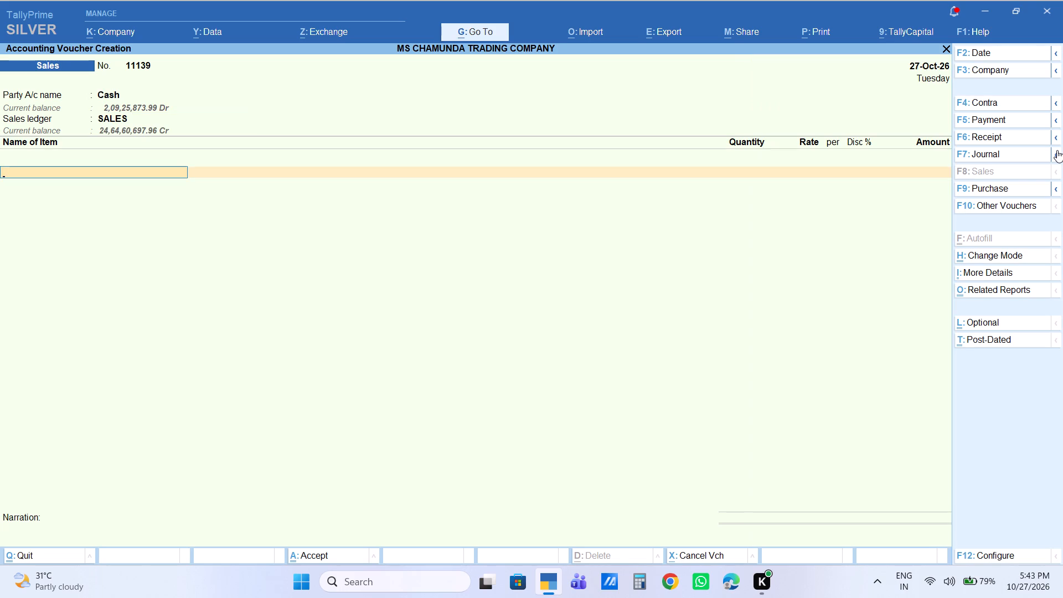
Add 2 bags of Raees 30kg to the voucher with an amount of 5880.
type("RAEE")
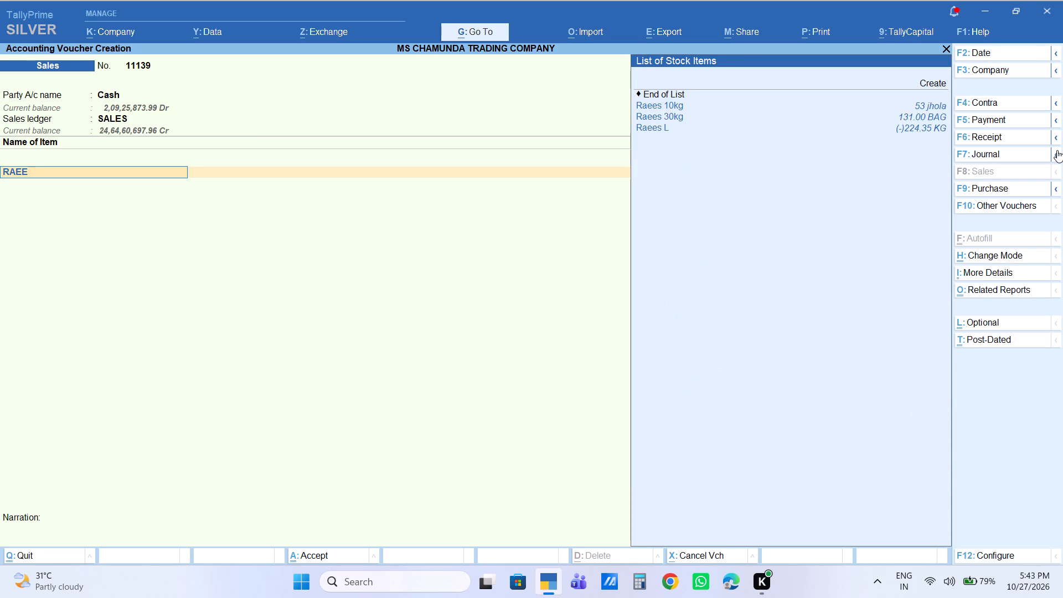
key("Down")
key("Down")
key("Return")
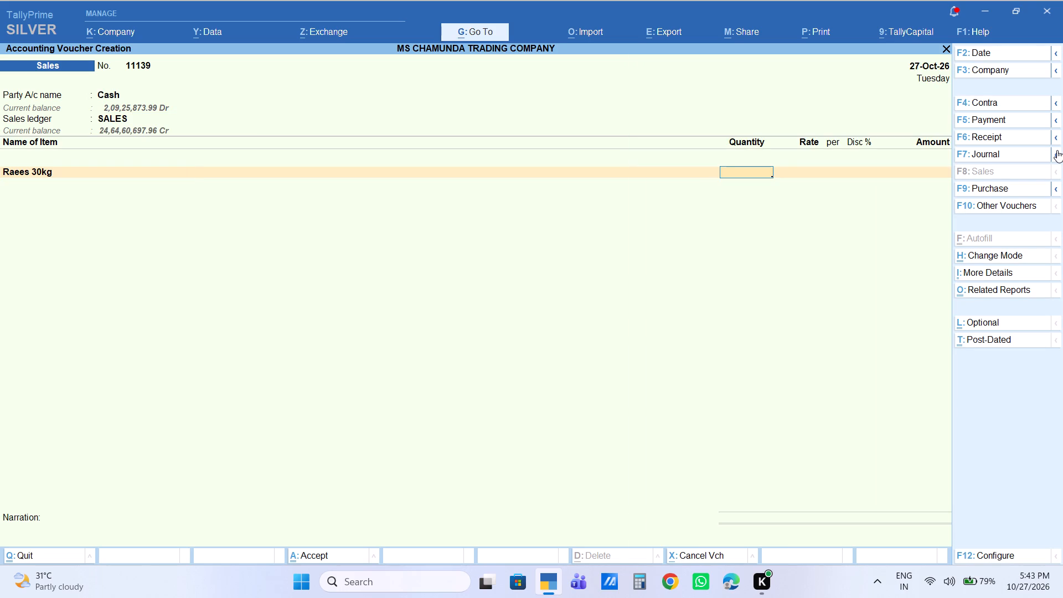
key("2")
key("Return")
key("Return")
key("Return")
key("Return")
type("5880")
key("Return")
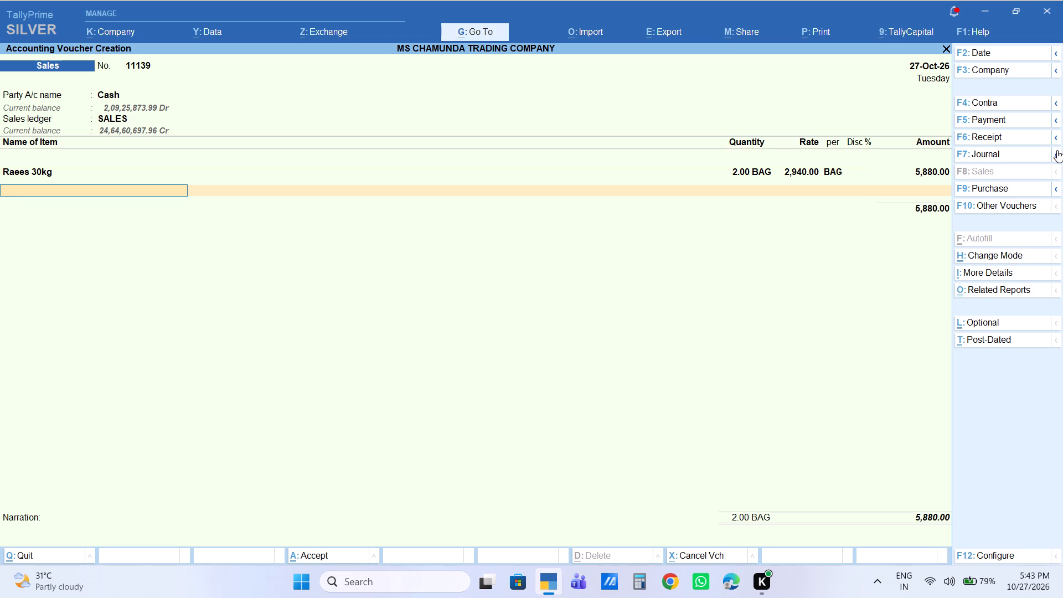
Add 1 bag of KUSUM TULSIPHOOL 26KG at the default rate of 2,730.
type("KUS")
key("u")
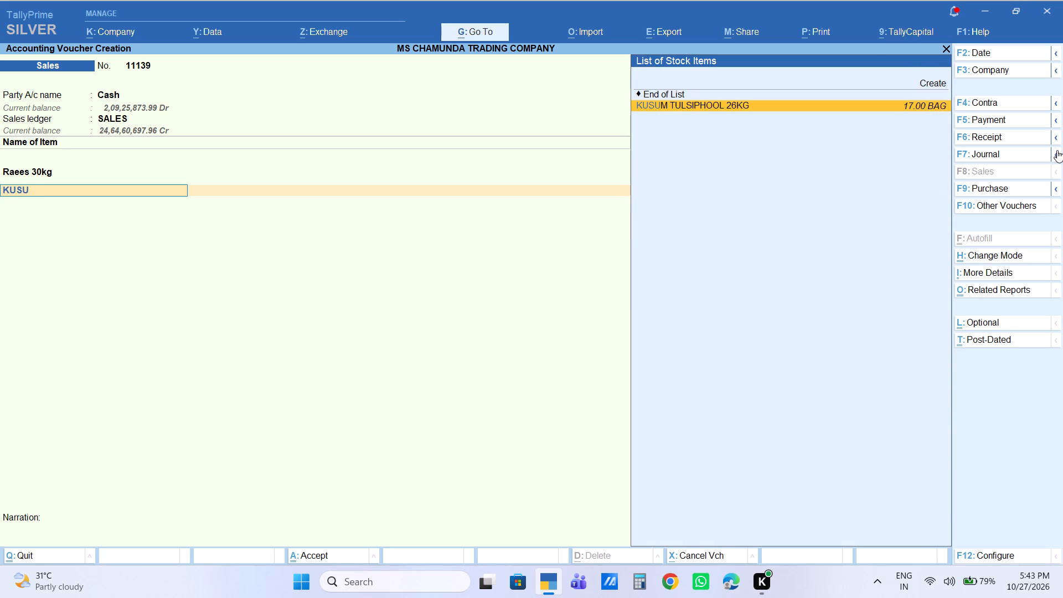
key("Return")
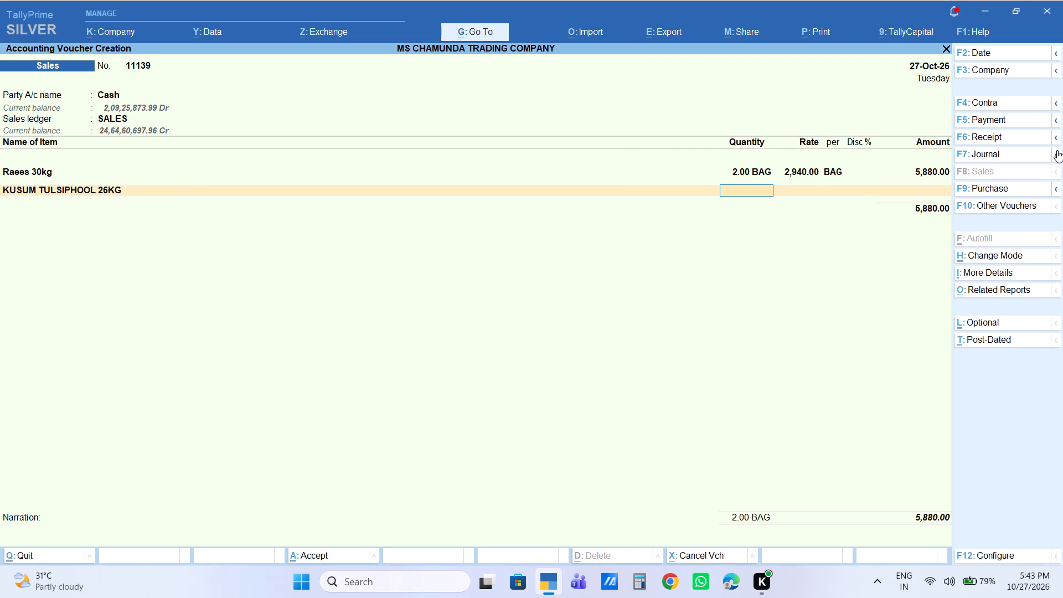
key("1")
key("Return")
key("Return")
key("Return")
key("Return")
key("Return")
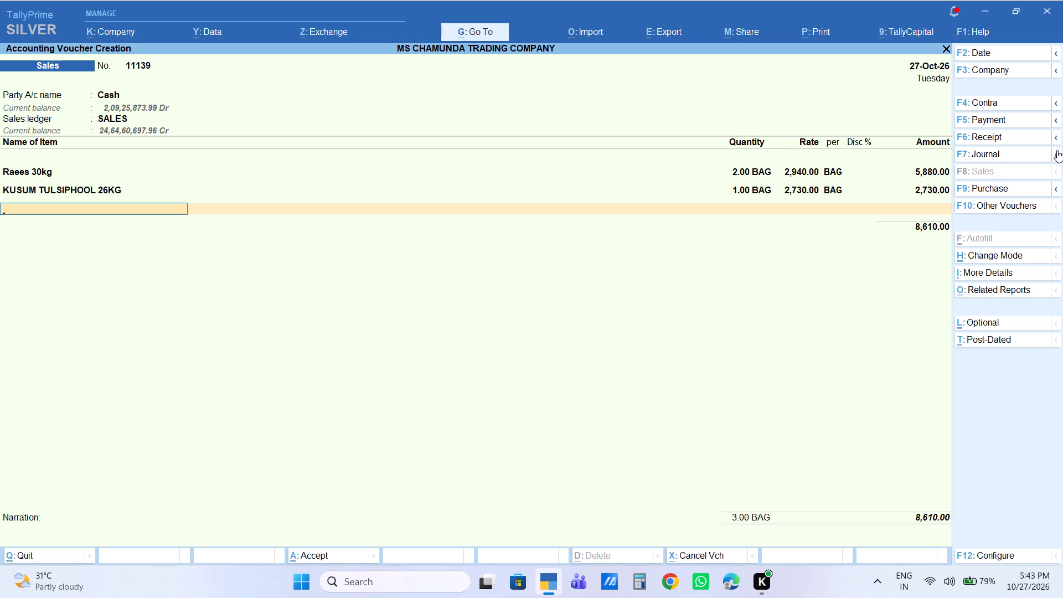
Add 1 bag of Moong Dal 30KG at the default rate of 3,300.
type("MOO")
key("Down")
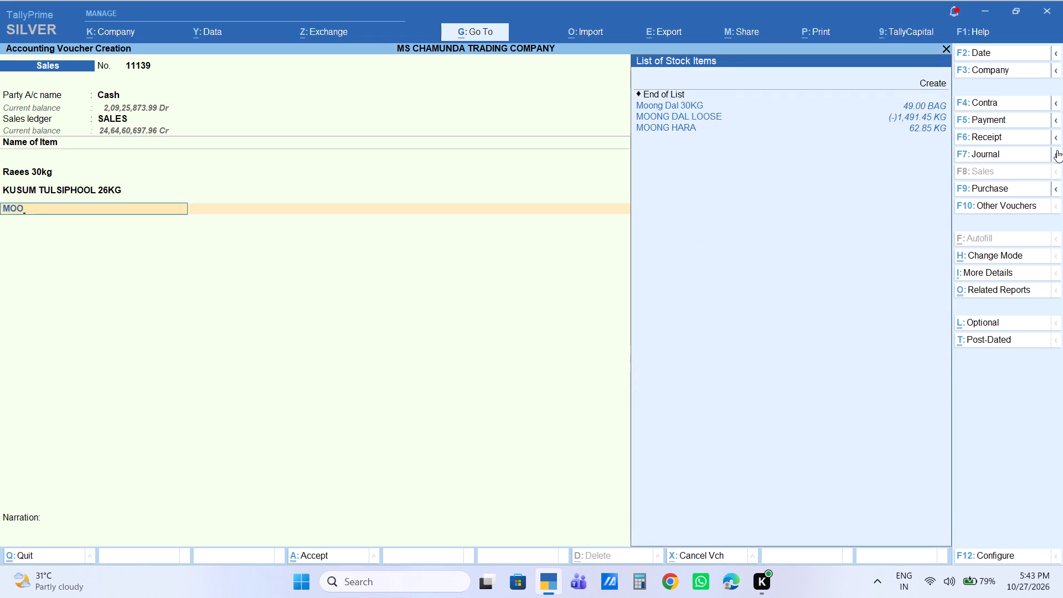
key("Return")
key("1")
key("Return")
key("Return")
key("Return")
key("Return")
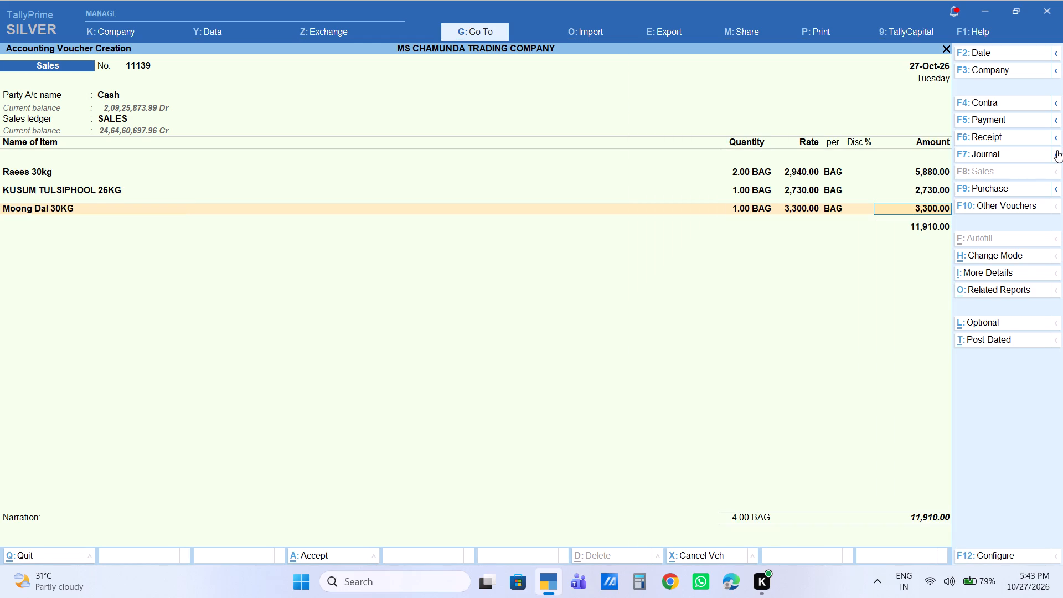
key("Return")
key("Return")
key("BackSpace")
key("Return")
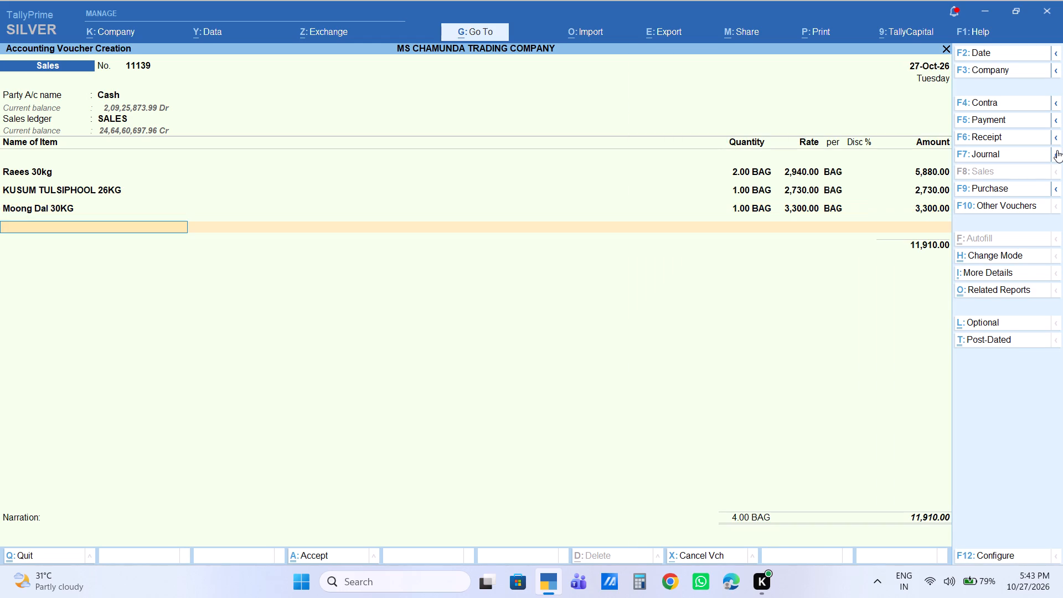
Add 5 kg of Badam Bhakar Kg to the voucher with an amount of 700.
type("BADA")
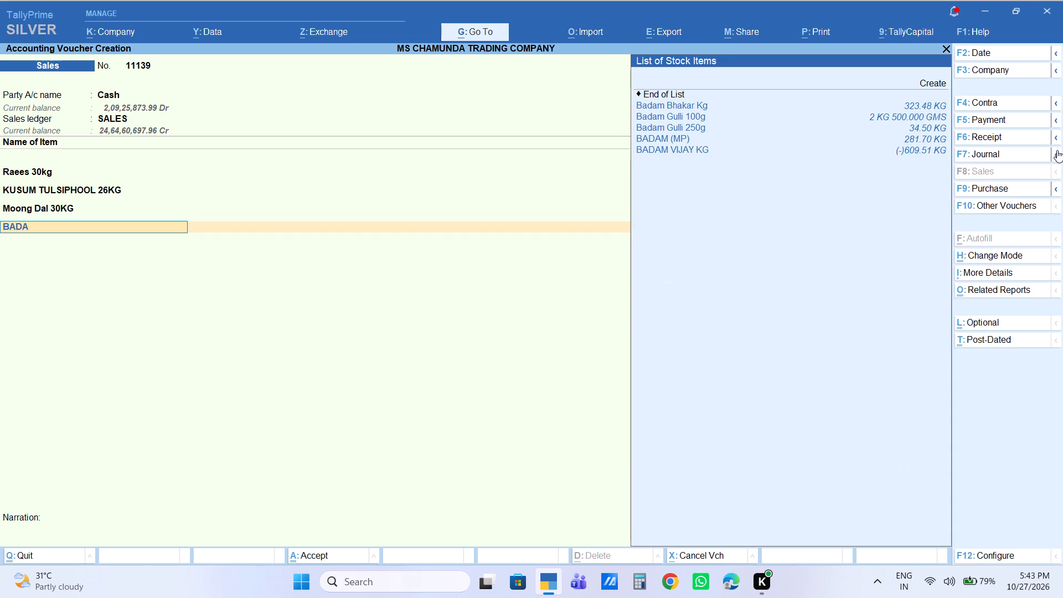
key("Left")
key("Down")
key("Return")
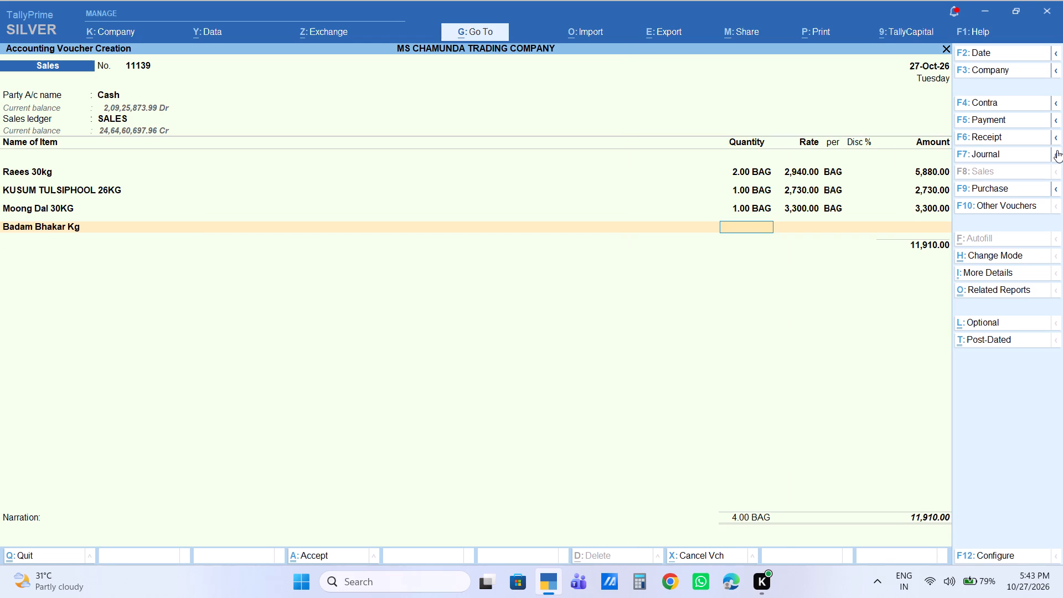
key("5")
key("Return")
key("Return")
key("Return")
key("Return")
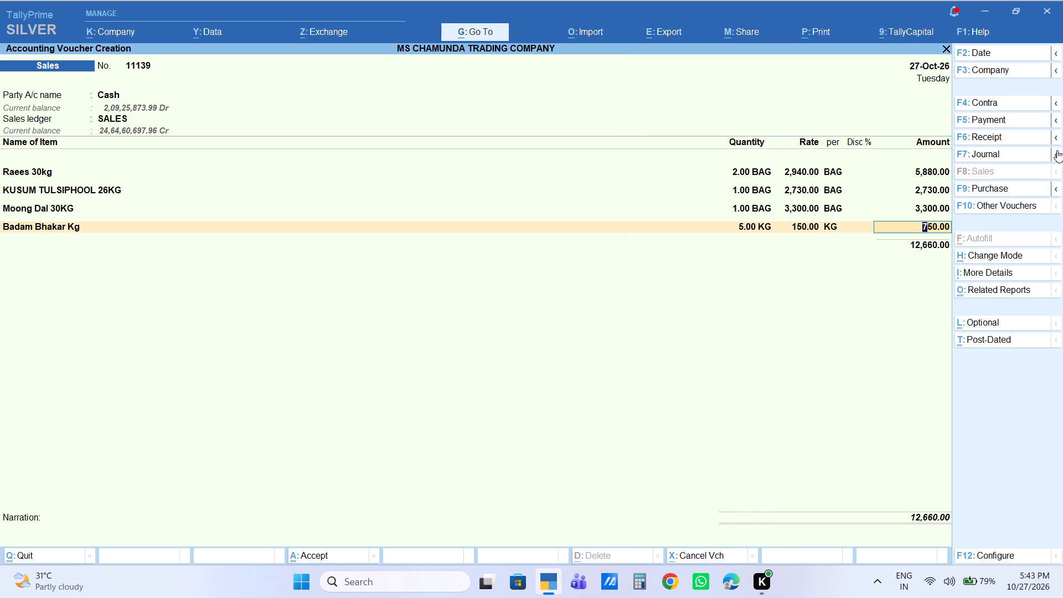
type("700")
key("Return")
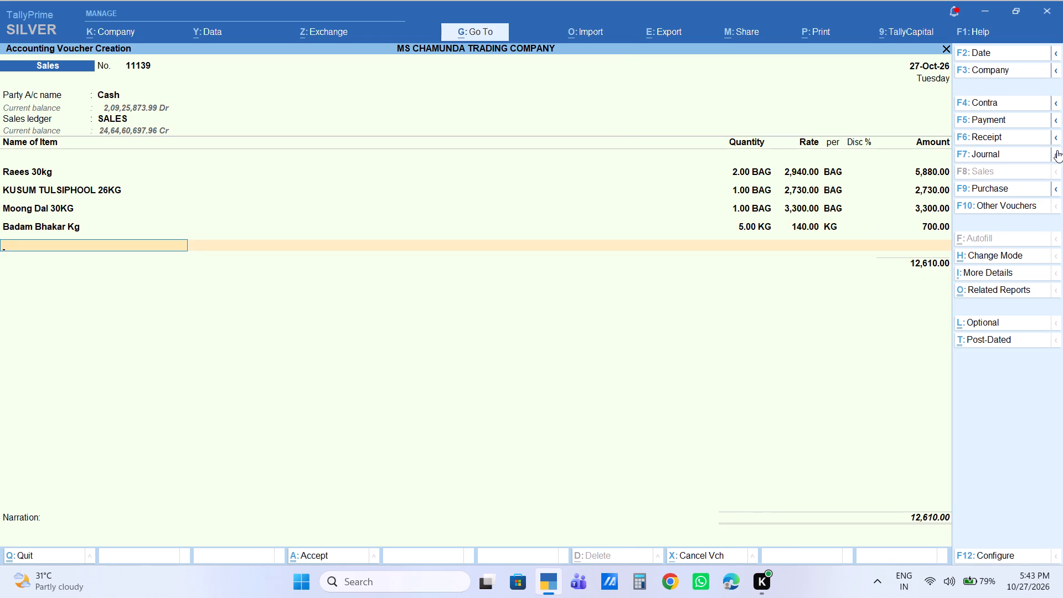
Add 5 kg of Sabudana Loose to the voucher at the default rate of 95.
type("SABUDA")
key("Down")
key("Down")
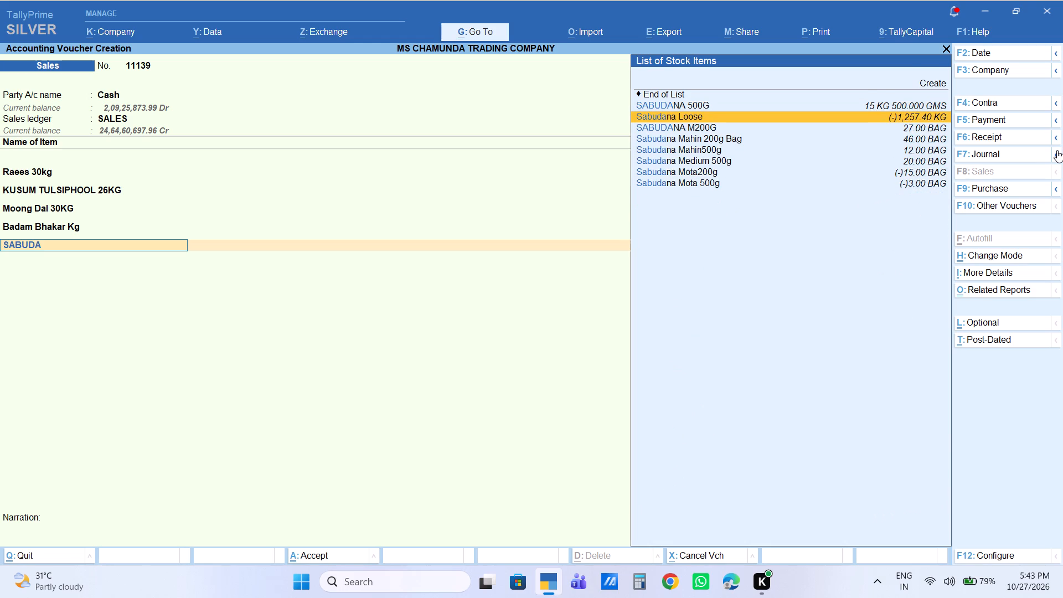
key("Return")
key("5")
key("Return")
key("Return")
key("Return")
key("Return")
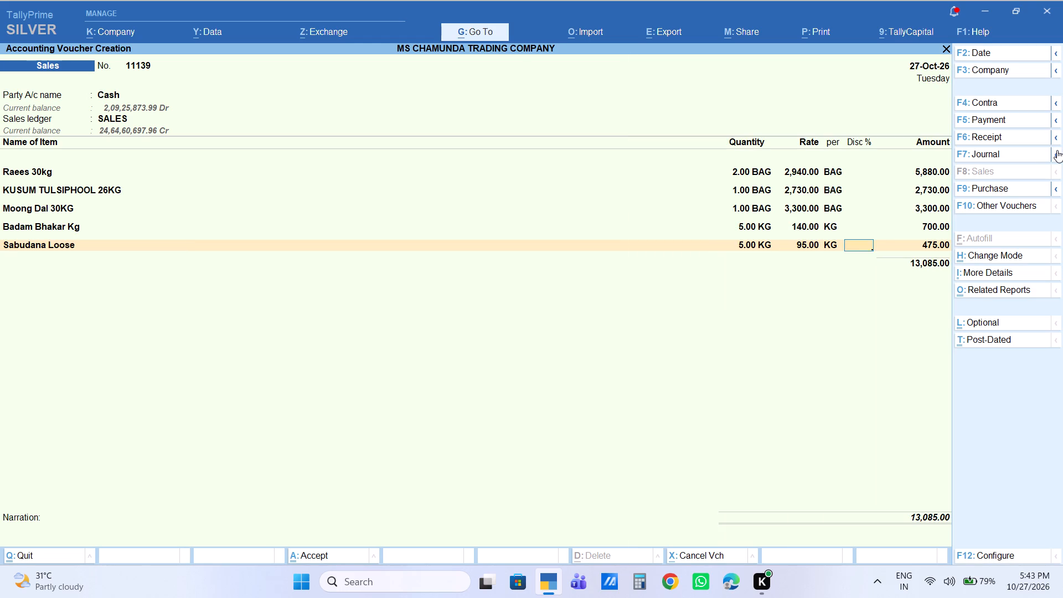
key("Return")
Add 1 kg of Ajina Motto KG to the voucher at the default rate of 125.
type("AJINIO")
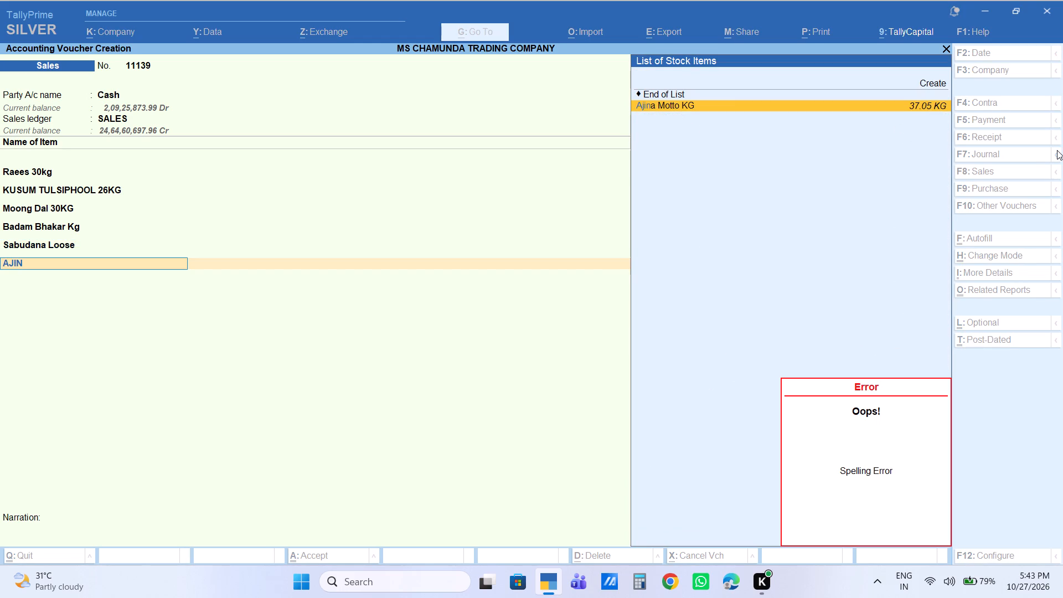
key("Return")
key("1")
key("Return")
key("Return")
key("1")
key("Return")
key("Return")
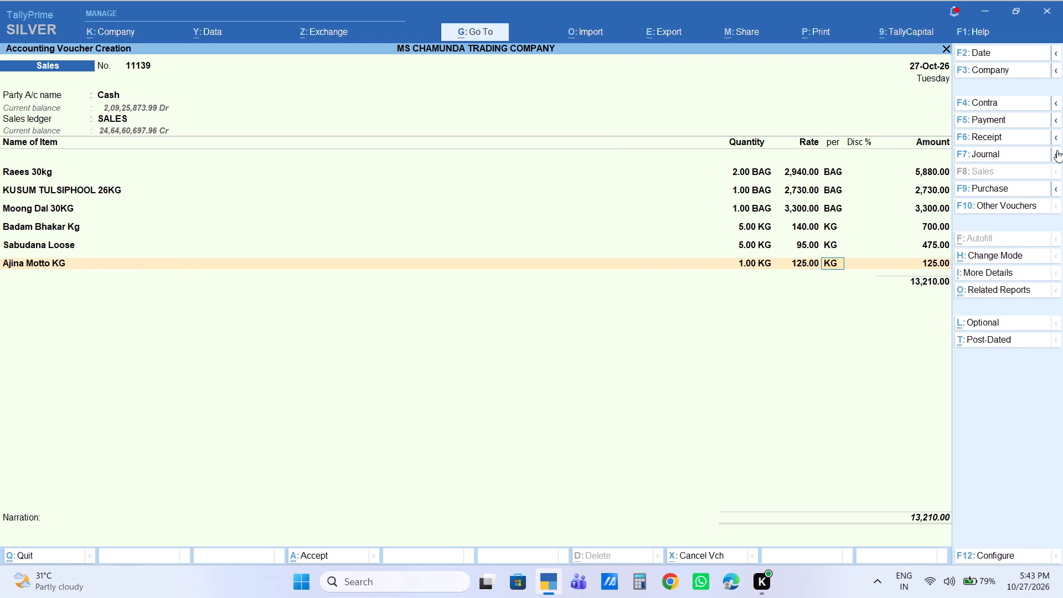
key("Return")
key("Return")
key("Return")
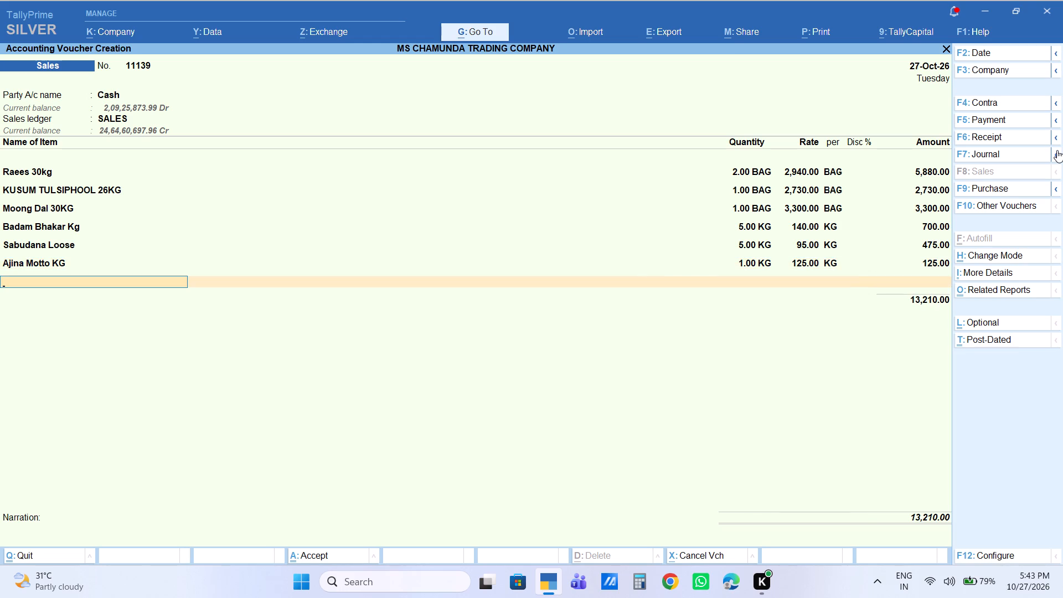
Add 0.5 kg of Chhoti Elaichi (G) to the voucher with an amount of 1700.
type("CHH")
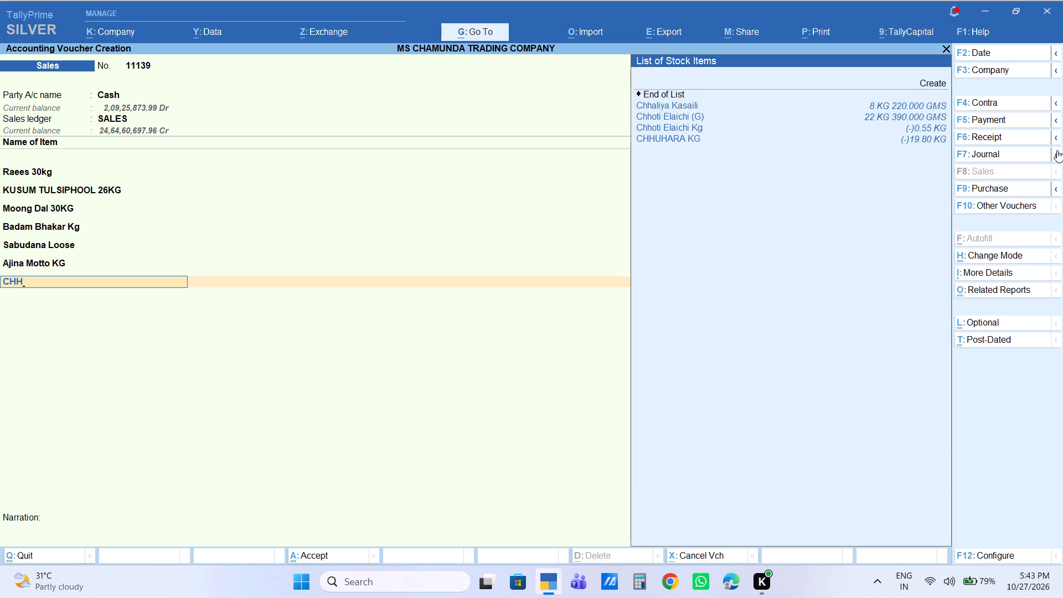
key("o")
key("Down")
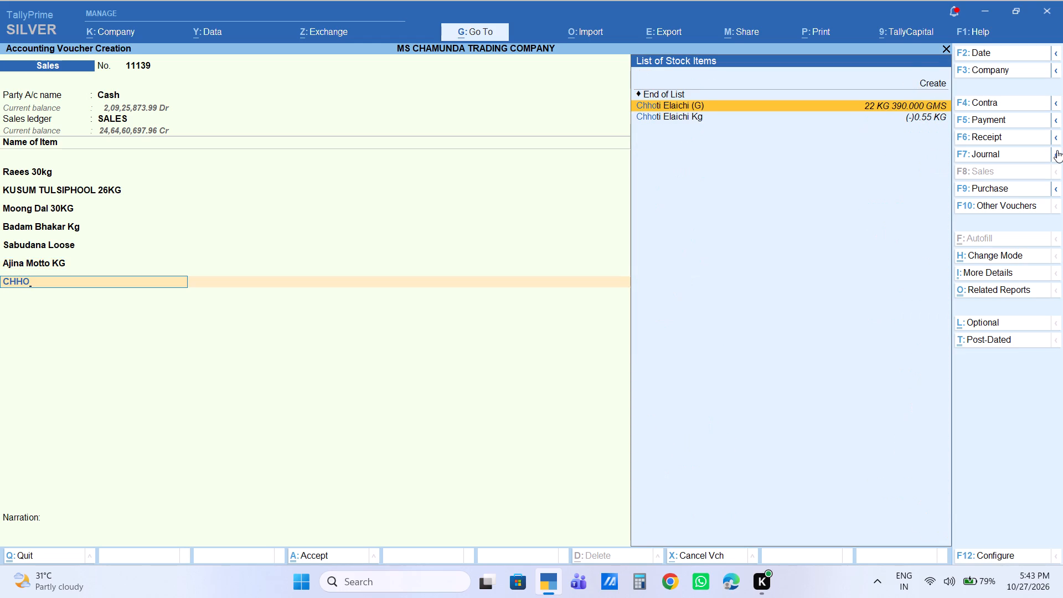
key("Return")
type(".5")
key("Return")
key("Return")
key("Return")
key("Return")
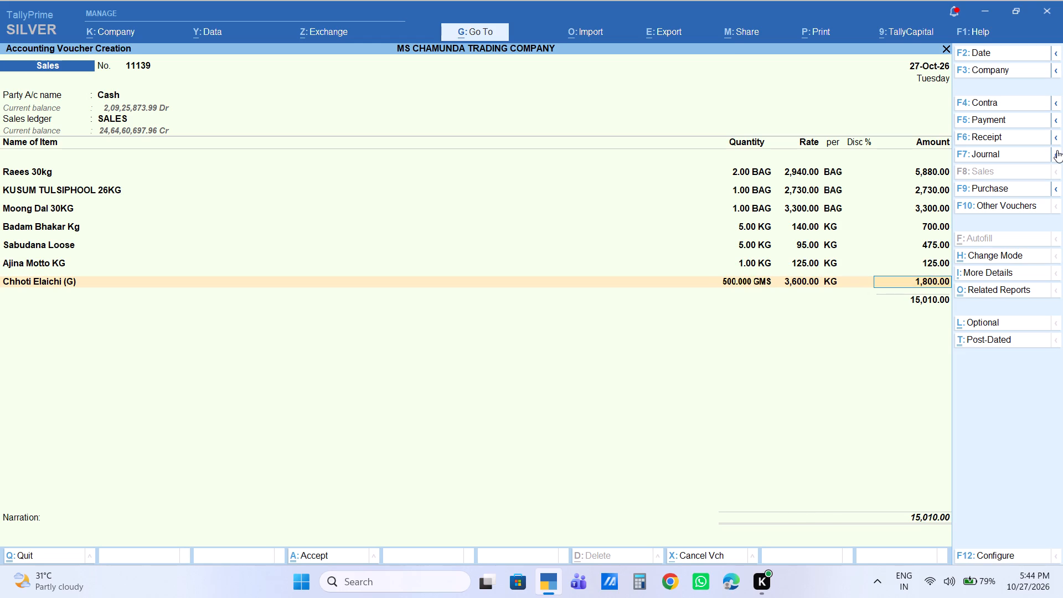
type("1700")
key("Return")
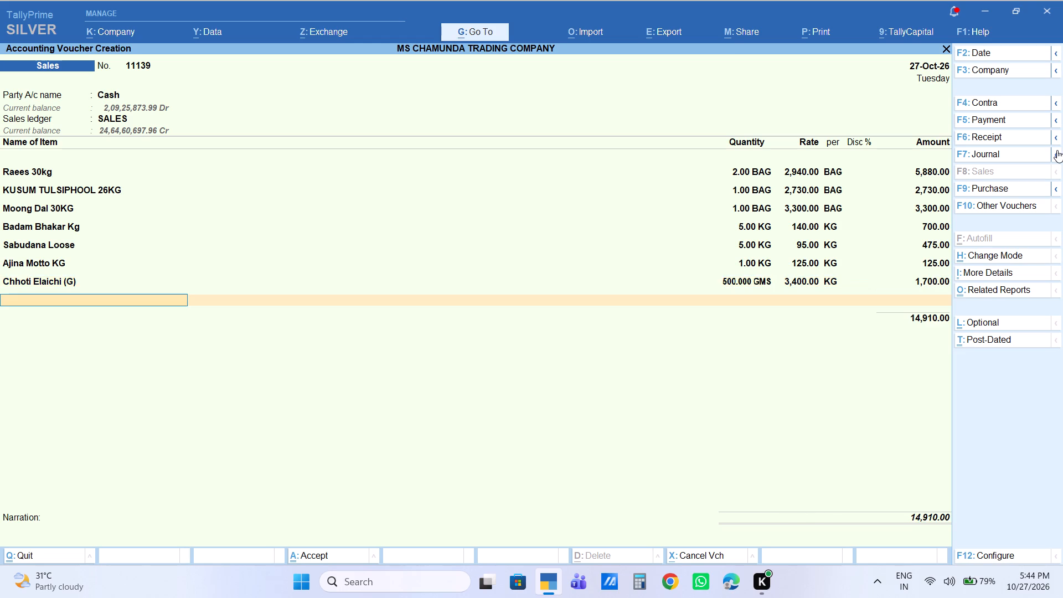
Add 0.5 kg of Bari Elaichi (G) to the voucher at the default rate of 2,000 per kg.
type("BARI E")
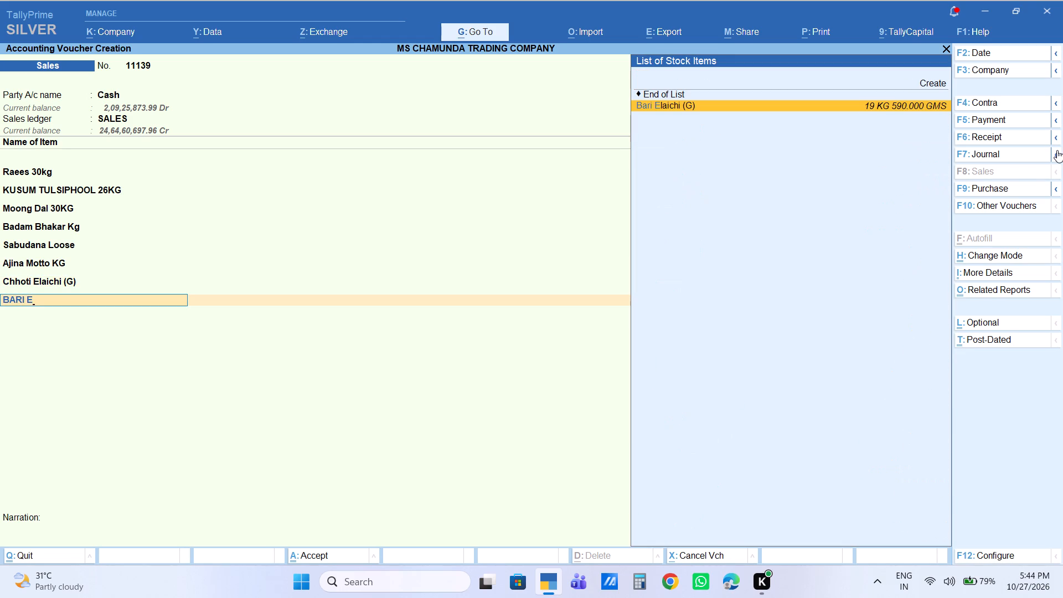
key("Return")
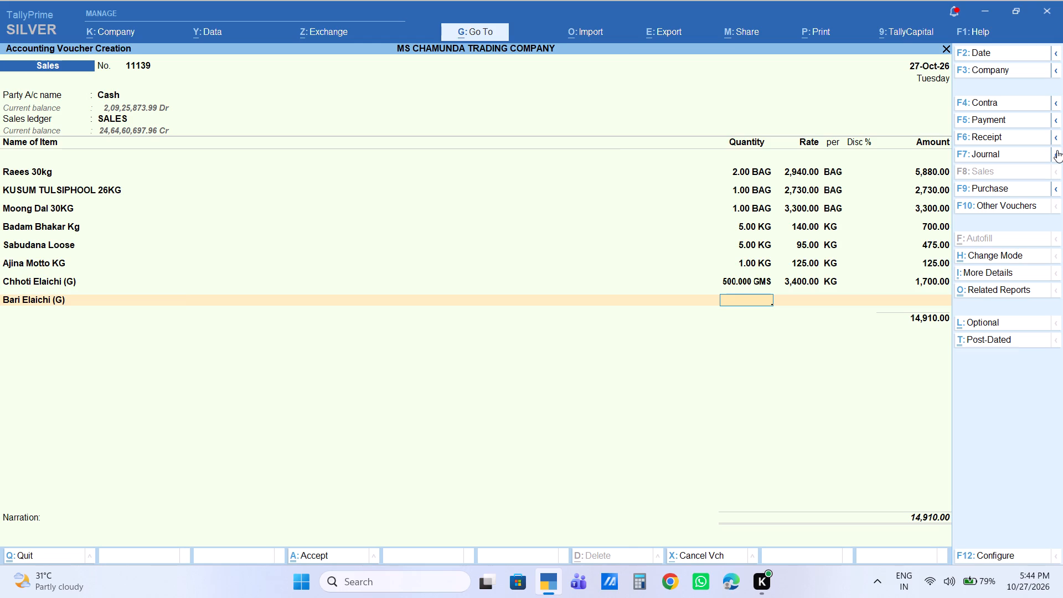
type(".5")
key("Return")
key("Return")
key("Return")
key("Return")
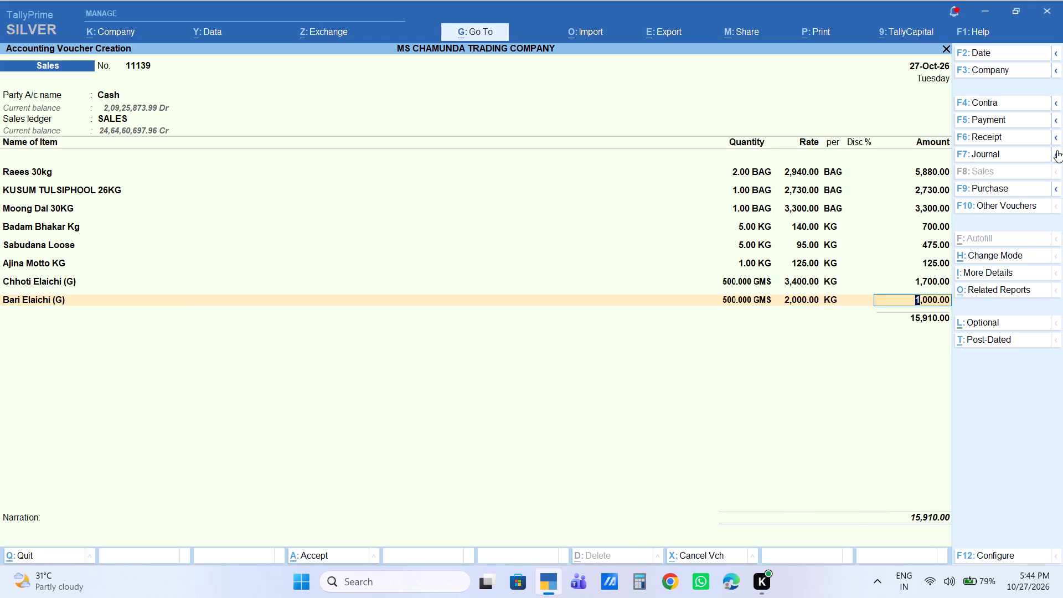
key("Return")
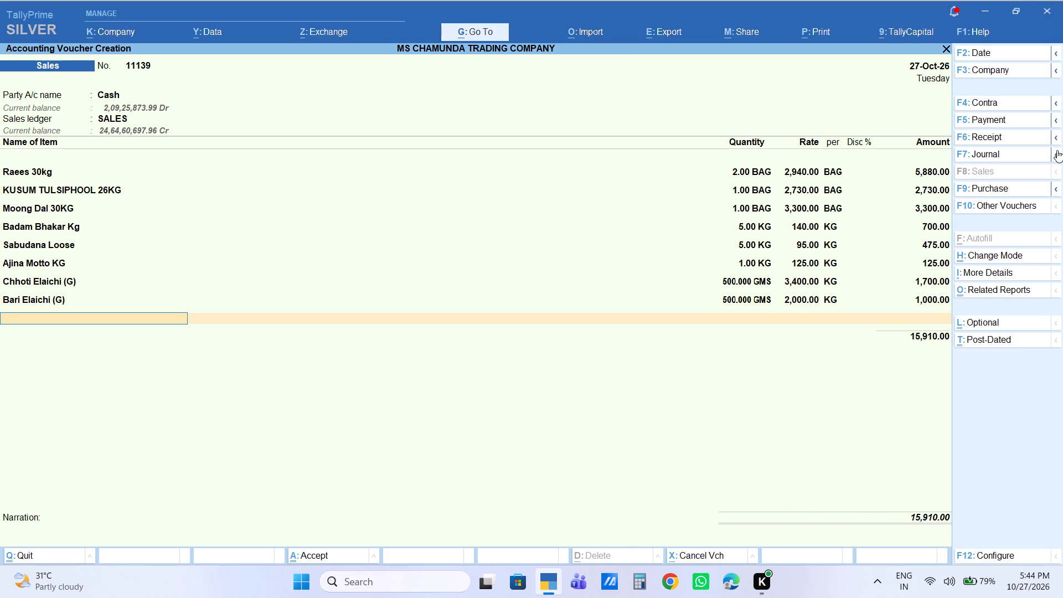
Add 2 peti of Bombay Choice 1 L to the voucher at the default rate of 1,150.
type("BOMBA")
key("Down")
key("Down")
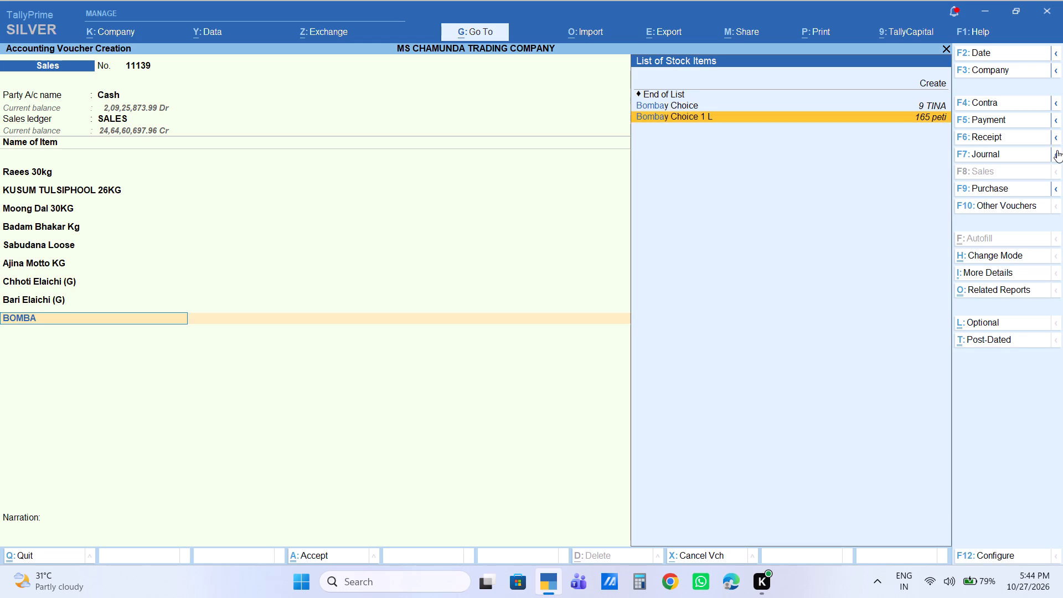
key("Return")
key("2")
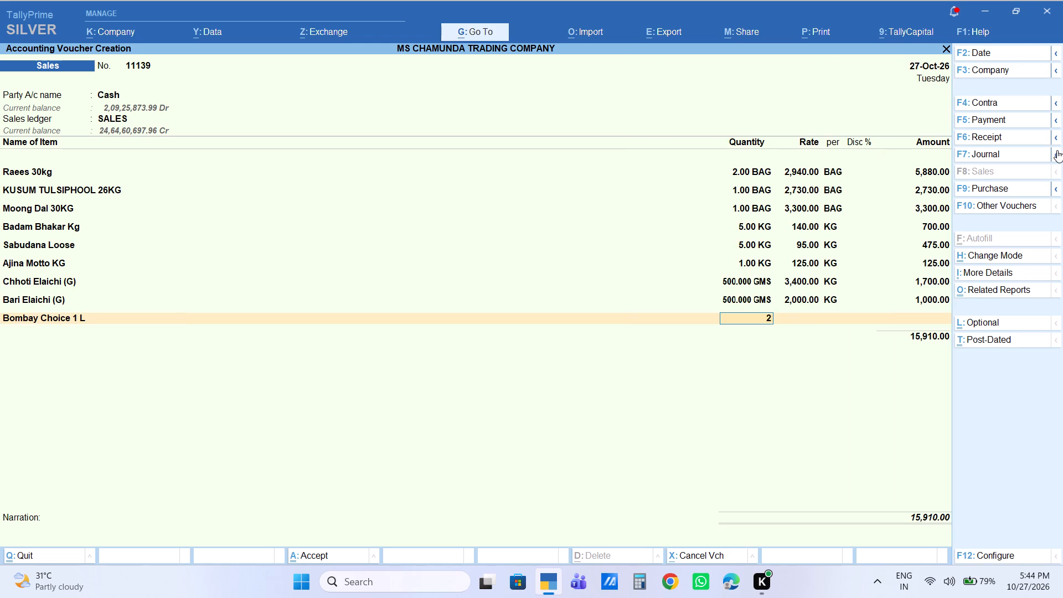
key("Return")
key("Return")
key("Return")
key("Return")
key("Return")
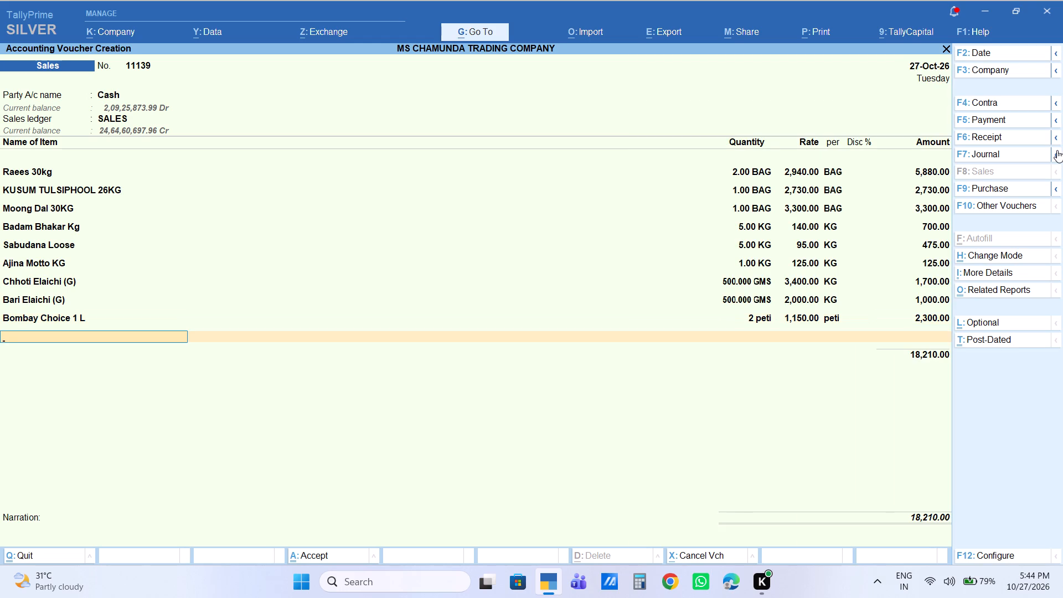
Add 1 tina of Best Choice Tina to the voucher with an amount of 2460.
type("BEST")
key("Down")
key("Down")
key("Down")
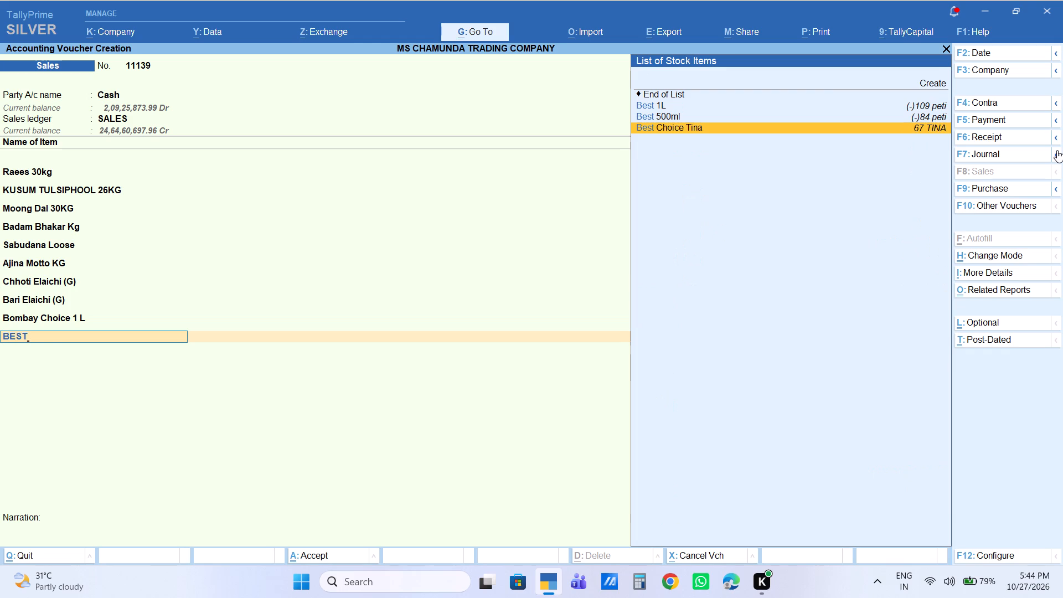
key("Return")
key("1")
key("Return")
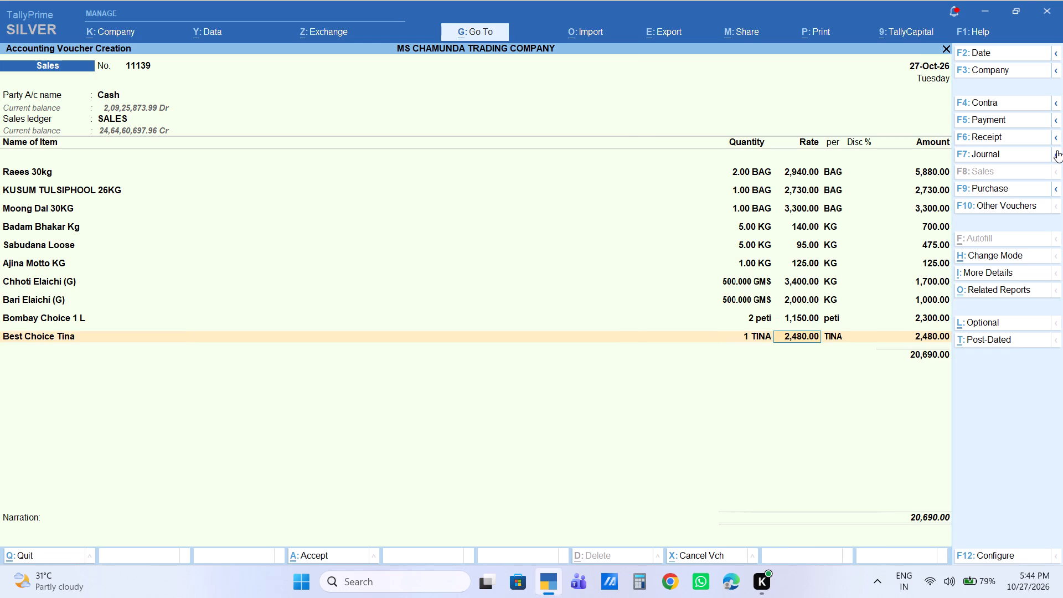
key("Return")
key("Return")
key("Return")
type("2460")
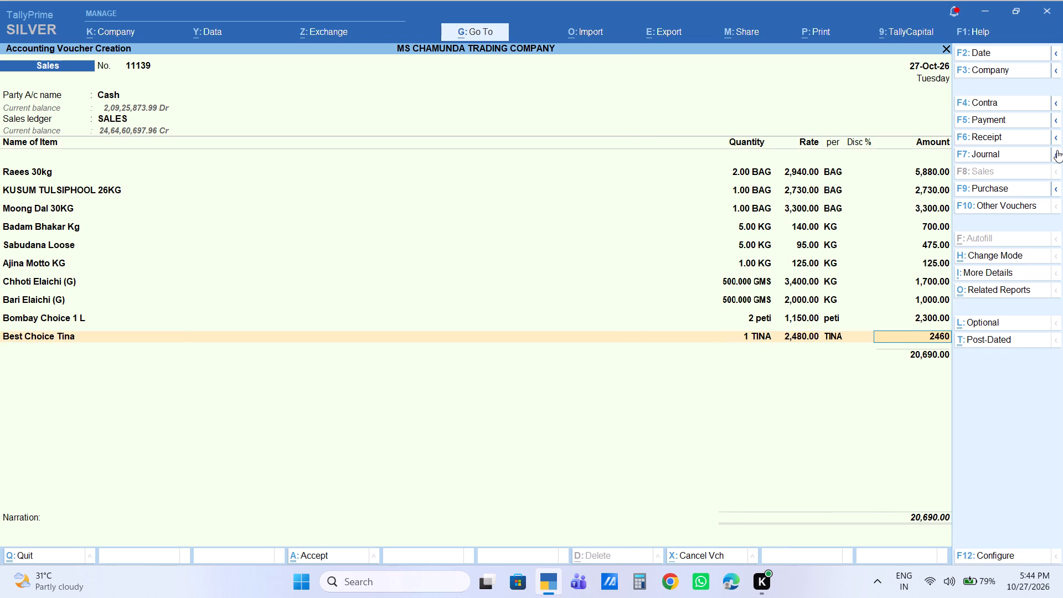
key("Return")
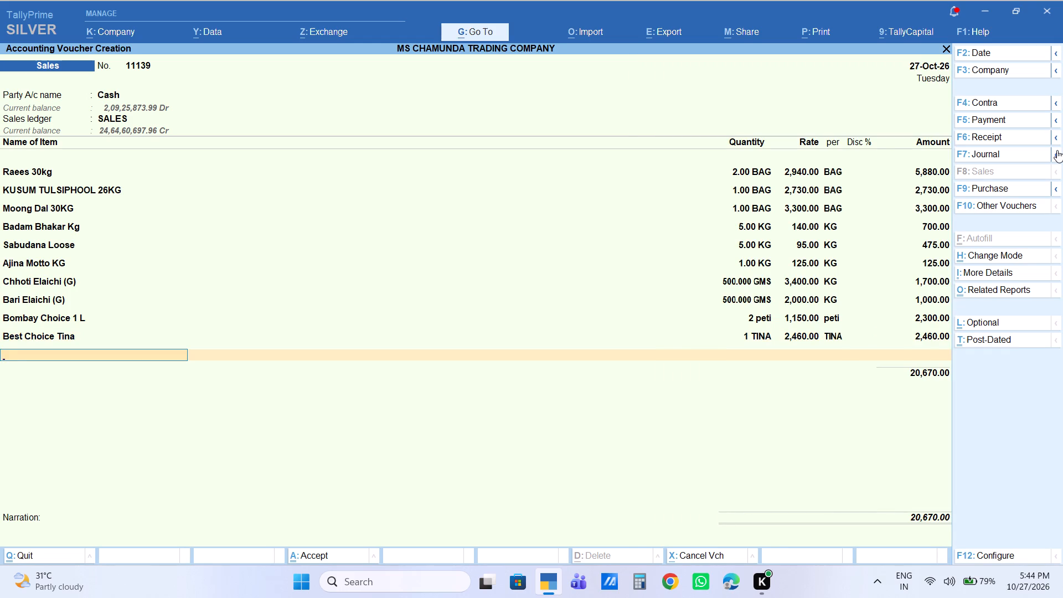
Add 10 pieces of M CHICKEN 100G to the voucher with an amount of 780.
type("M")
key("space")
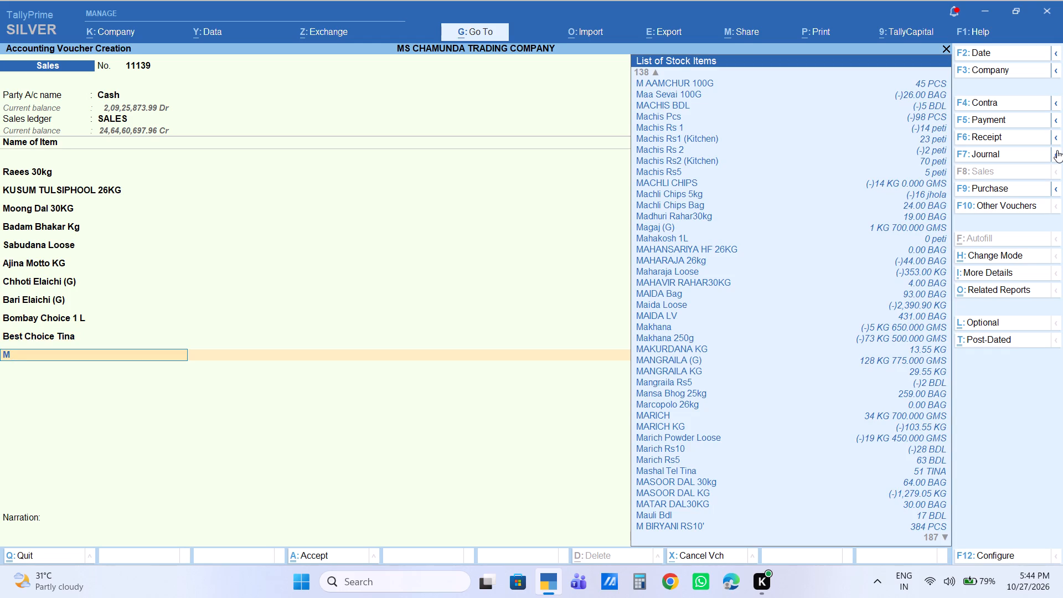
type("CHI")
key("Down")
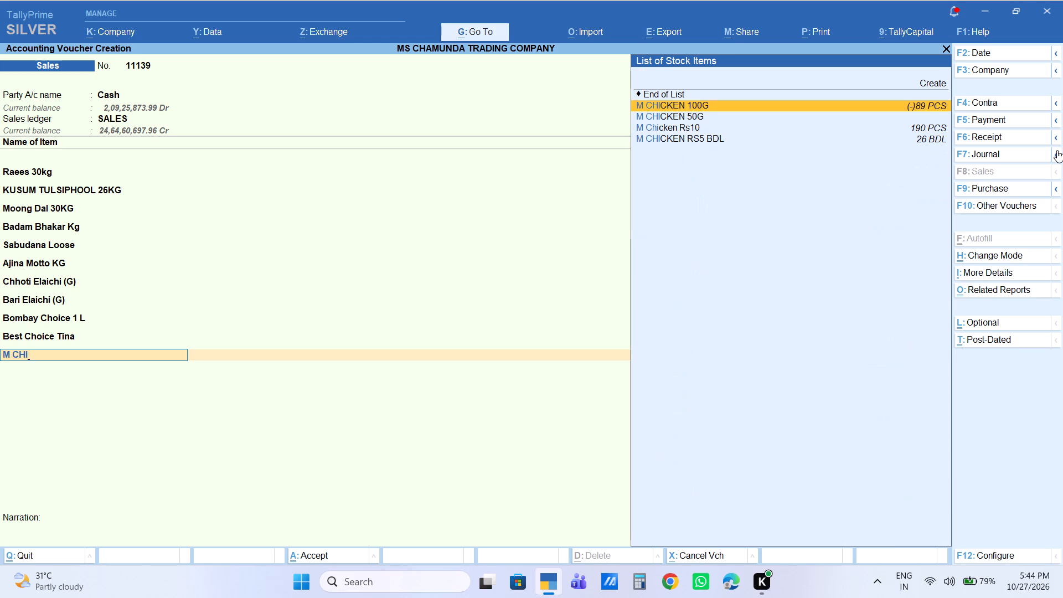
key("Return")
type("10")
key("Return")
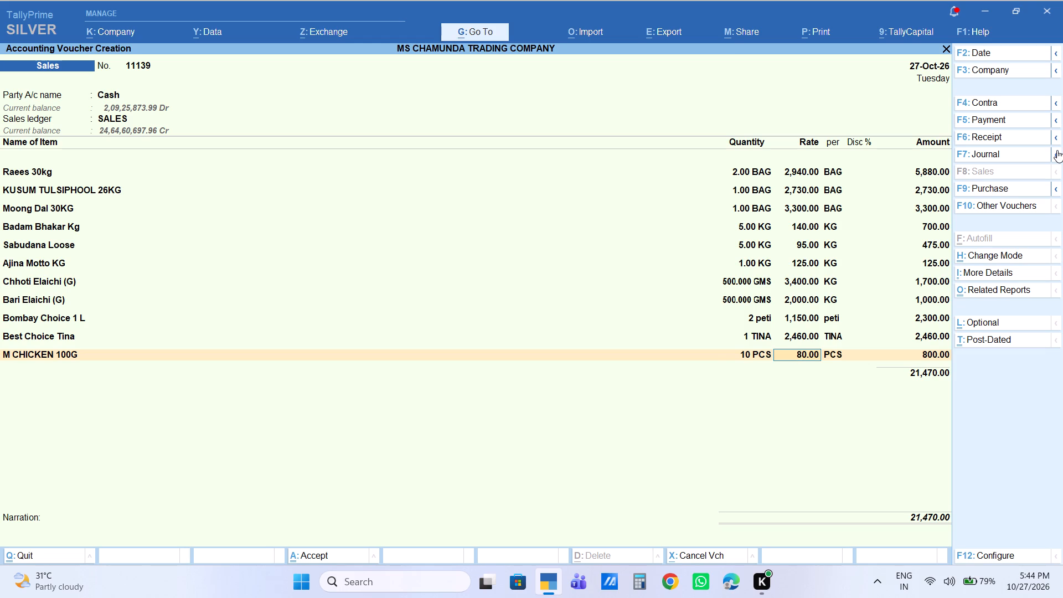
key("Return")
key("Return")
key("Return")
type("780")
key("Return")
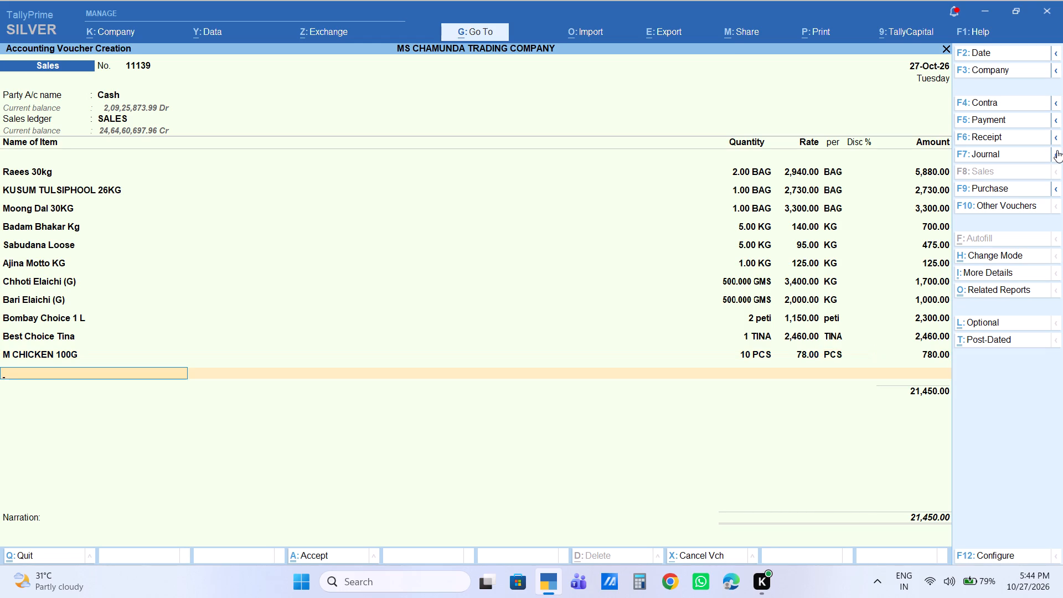
Add 10 pieces of M Kitchen 100g Pcs to the voucher at the default rate of 78.
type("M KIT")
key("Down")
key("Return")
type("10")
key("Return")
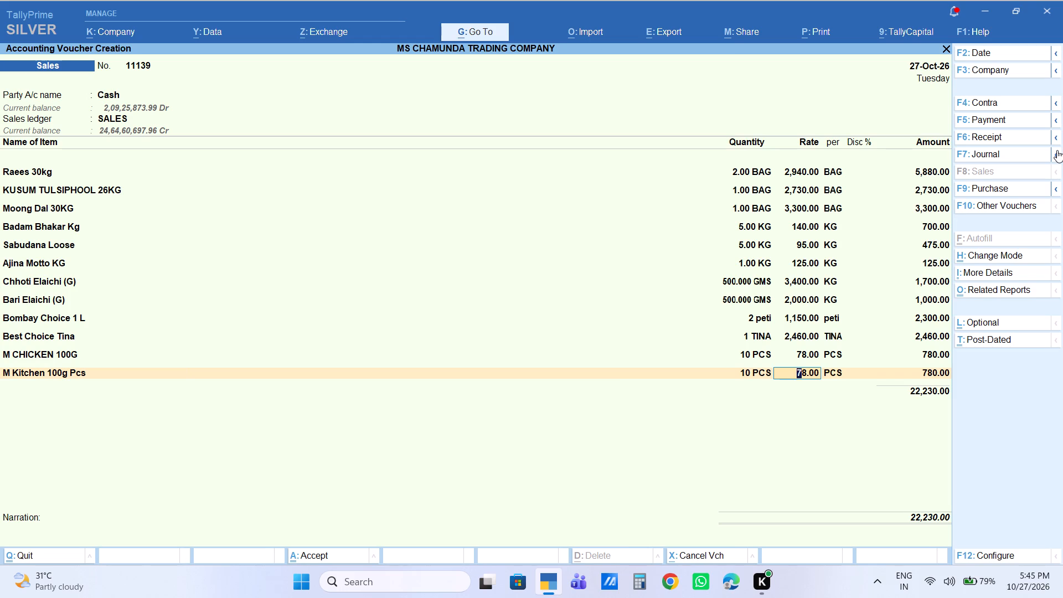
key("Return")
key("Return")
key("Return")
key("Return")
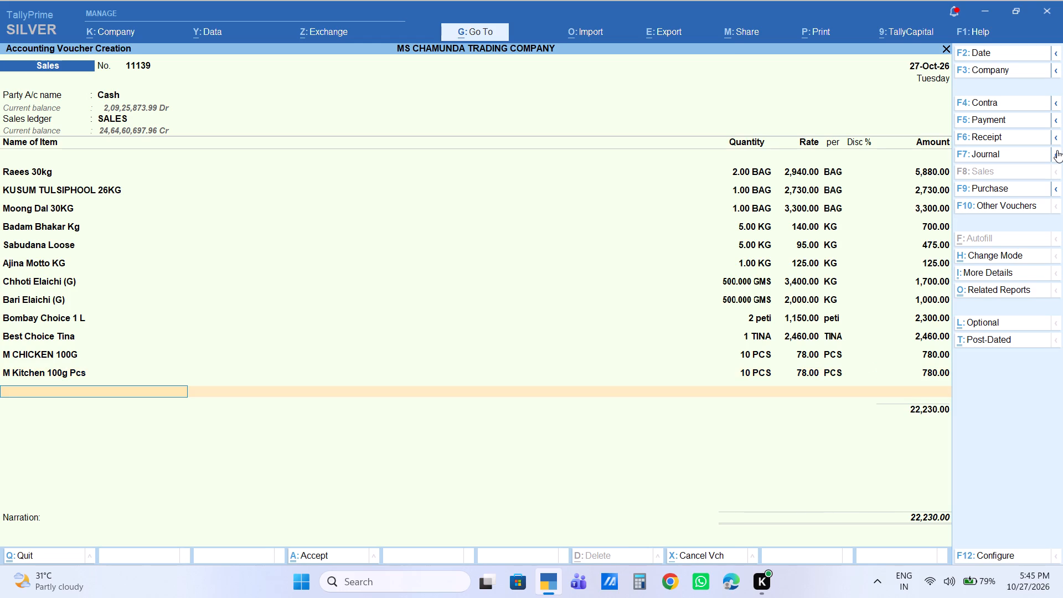
Add 1 peti of B Marrie Gold Rs5 to the voucher at the default rate of 620.
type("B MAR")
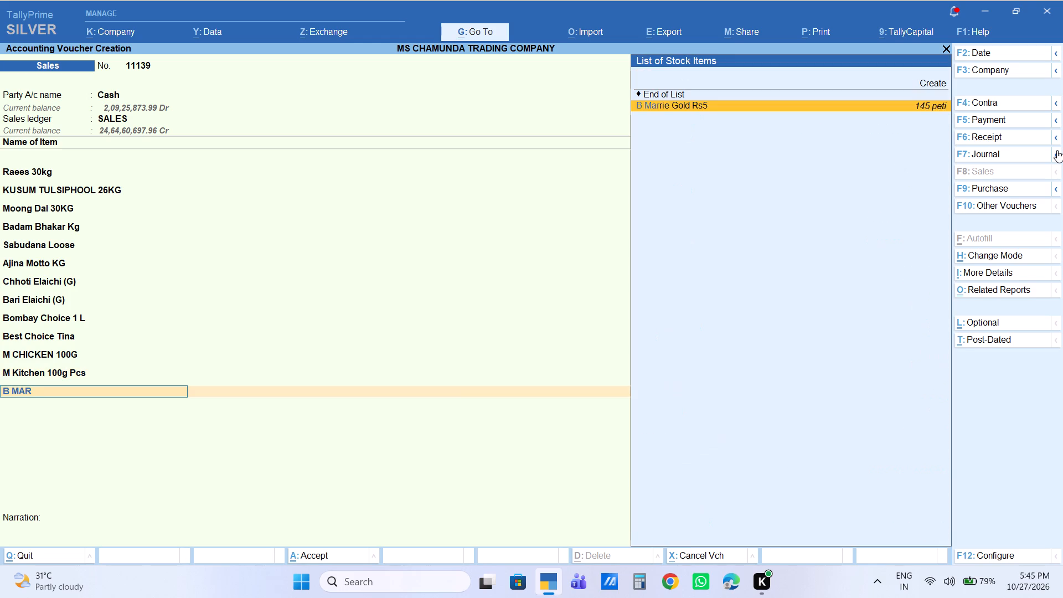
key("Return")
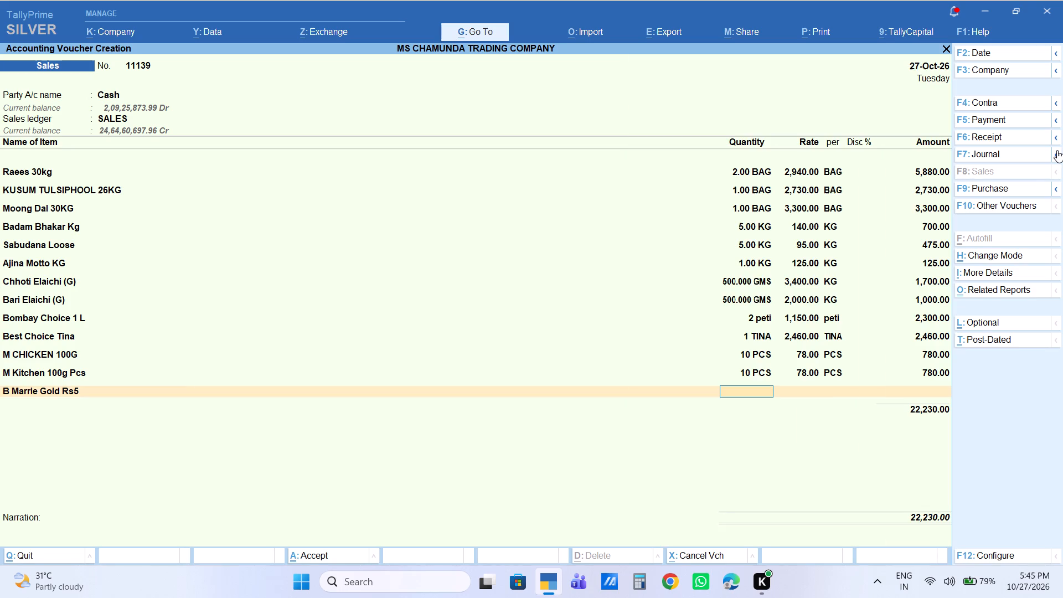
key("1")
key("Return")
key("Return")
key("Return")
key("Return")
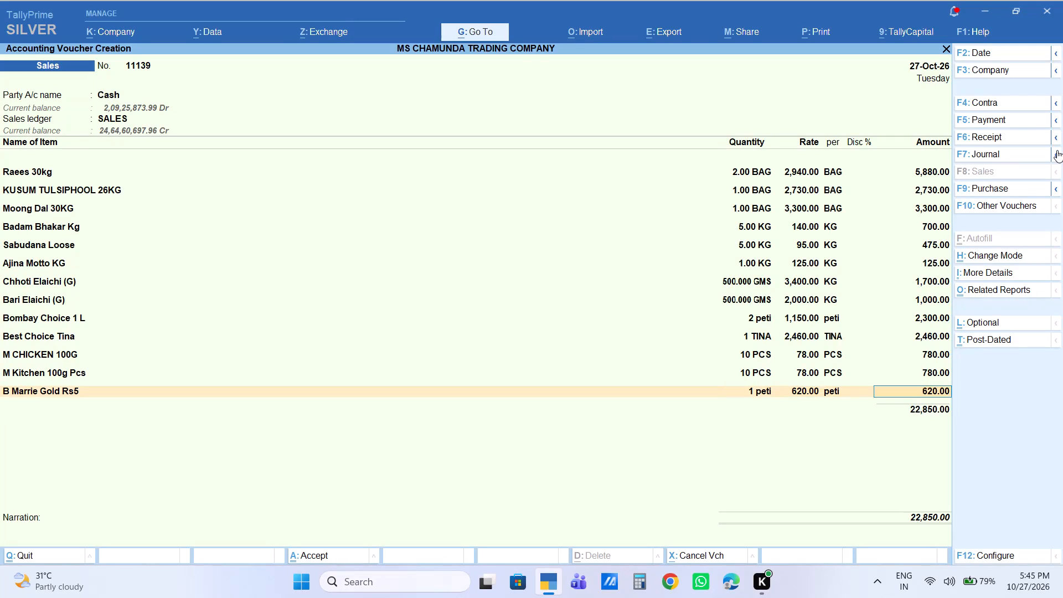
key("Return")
Add 1 peti of Parle G Rs3 to the voucher at the default rate of 530.
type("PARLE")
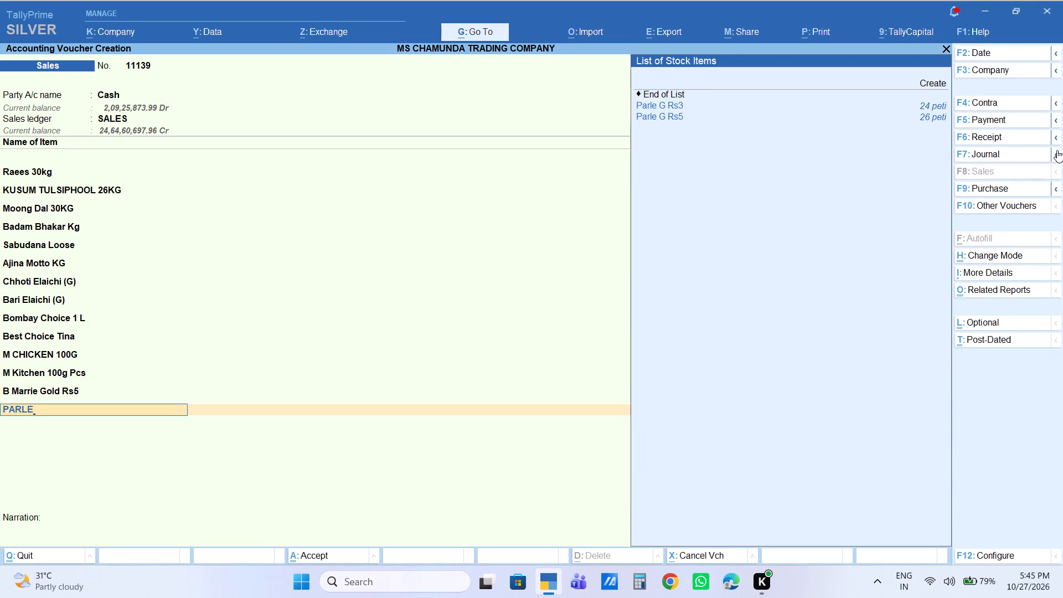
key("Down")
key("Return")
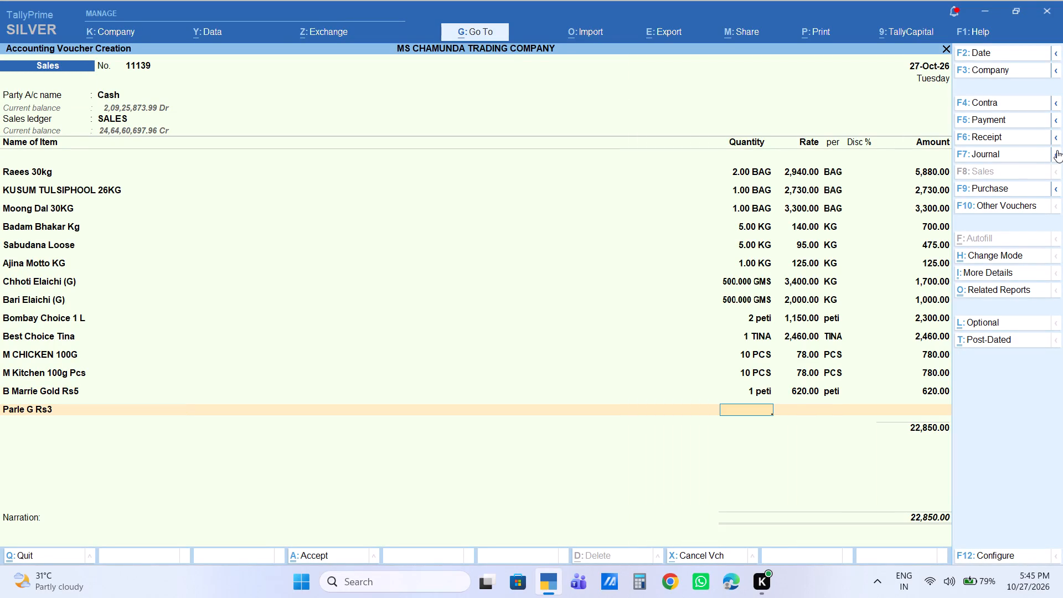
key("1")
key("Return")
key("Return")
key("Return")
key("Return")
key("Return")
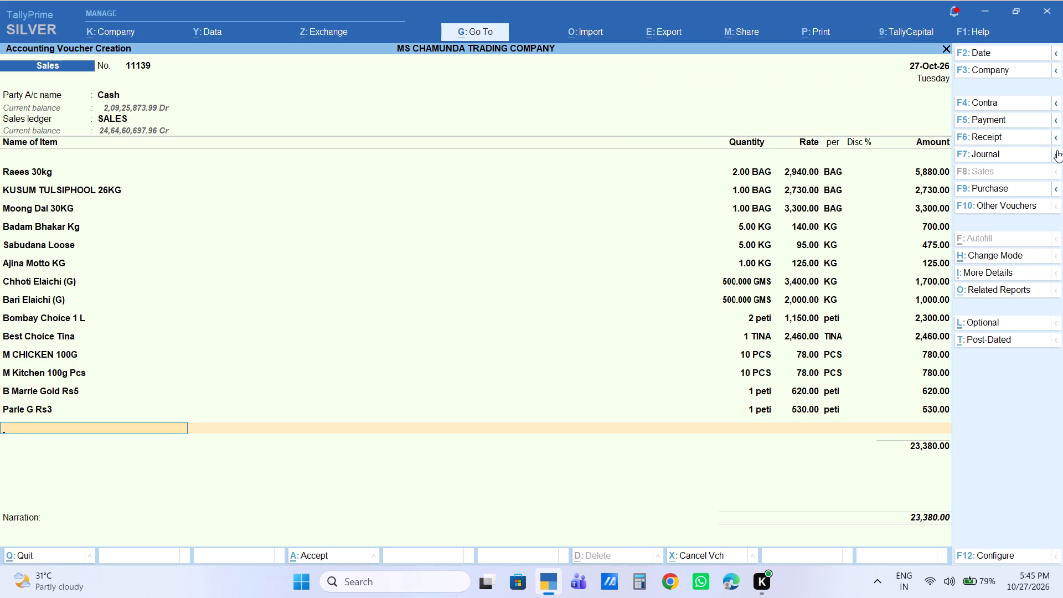
Add 1 HNG of M MEAT RS5 to the voucher with an amount of 230.
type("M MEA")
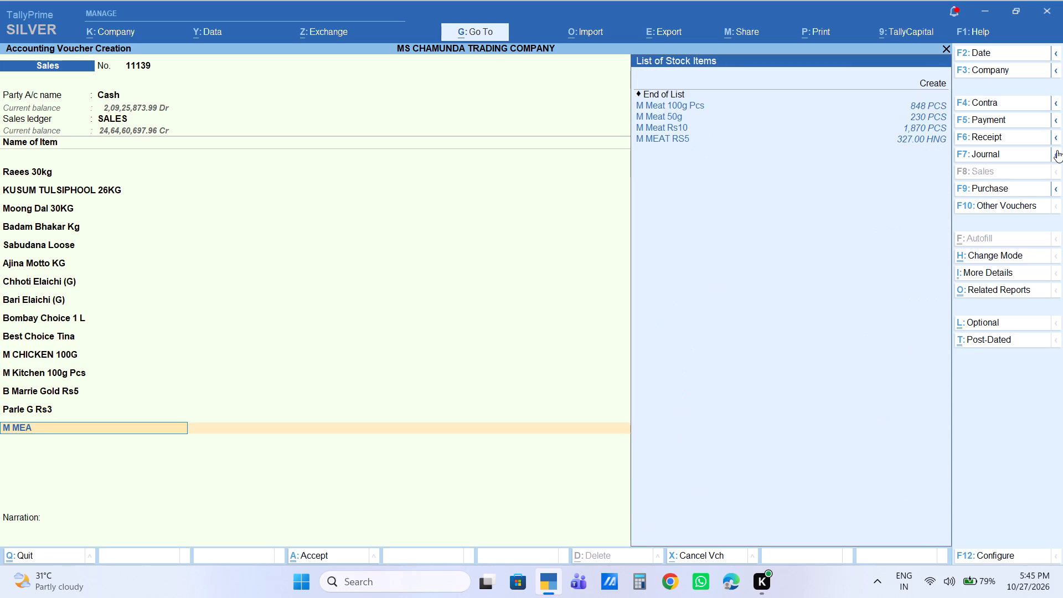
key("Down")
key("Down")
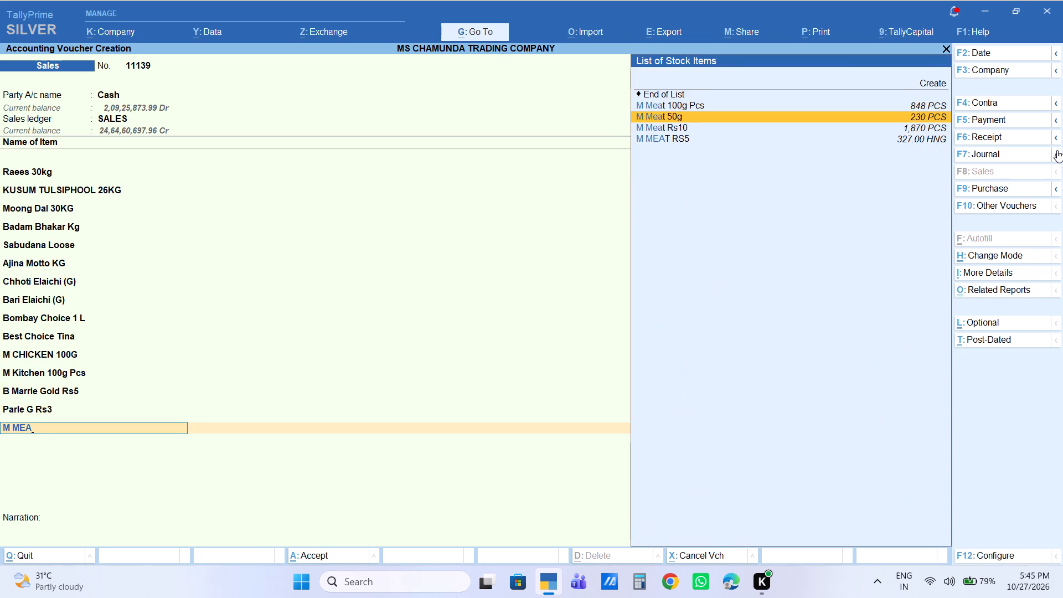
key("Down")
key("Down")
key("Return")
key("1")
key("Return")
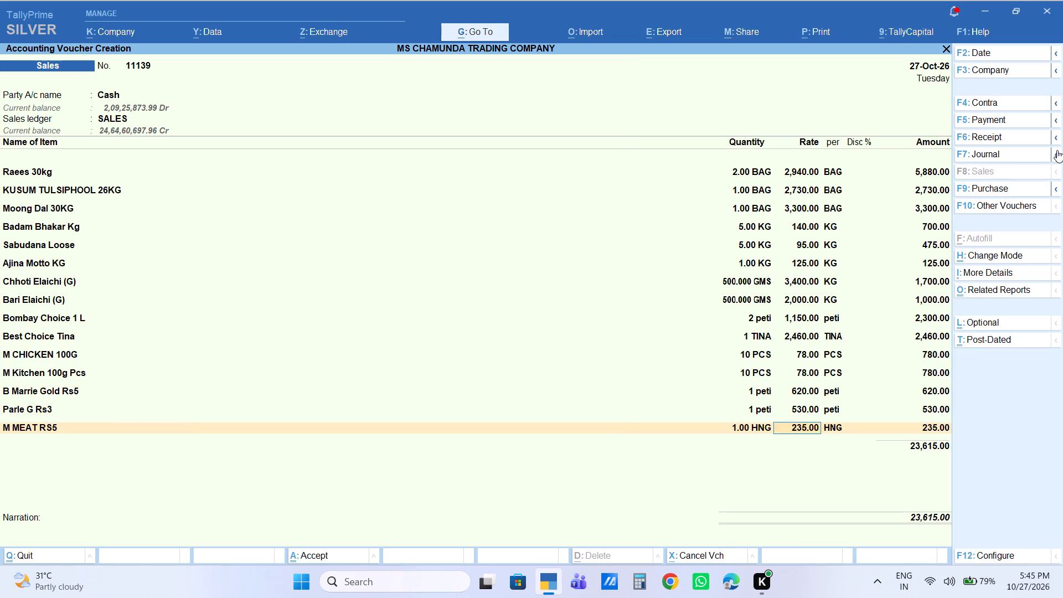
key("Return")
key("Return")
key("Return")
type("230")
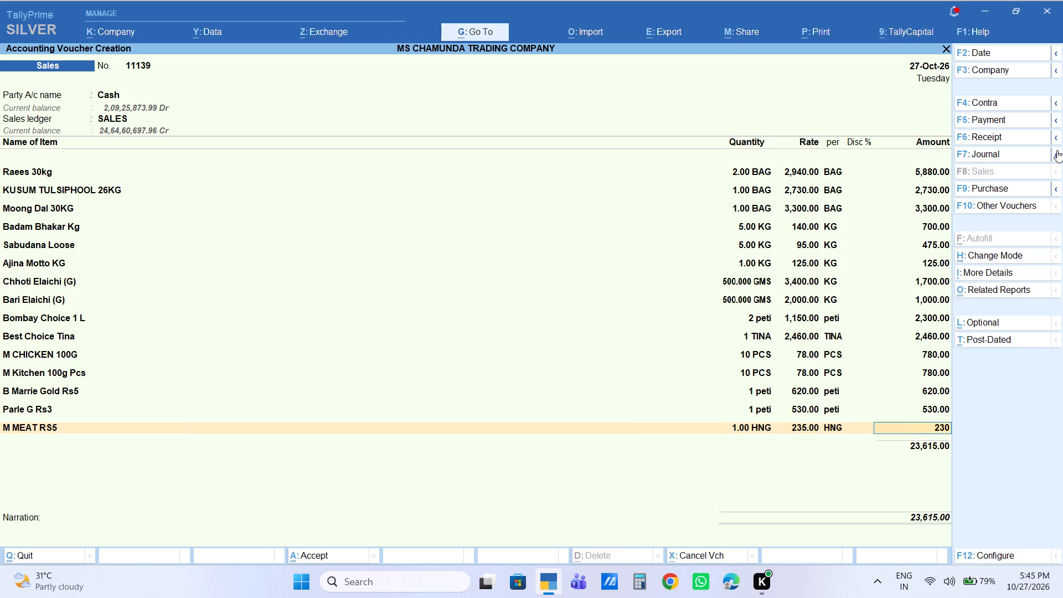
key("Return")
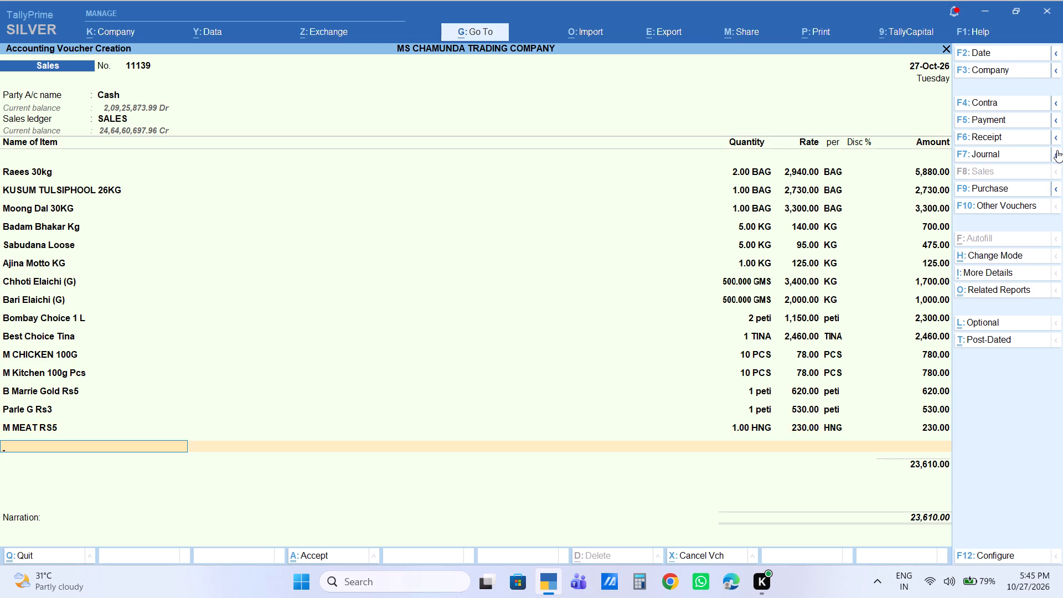
Add a second line of 1 HNG of M MEAT RS5 to the voucher with an amount of 230.
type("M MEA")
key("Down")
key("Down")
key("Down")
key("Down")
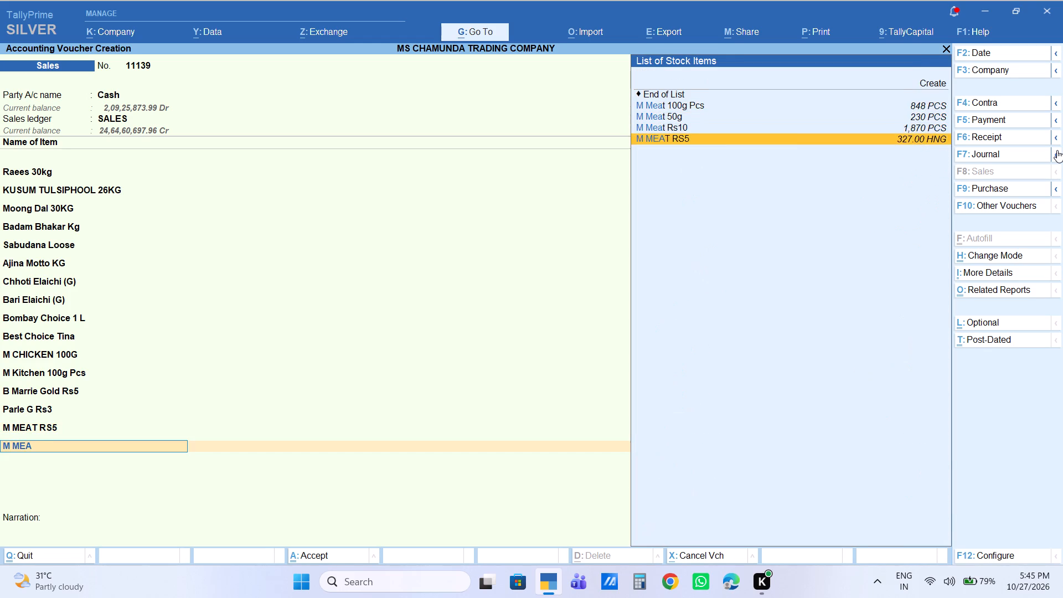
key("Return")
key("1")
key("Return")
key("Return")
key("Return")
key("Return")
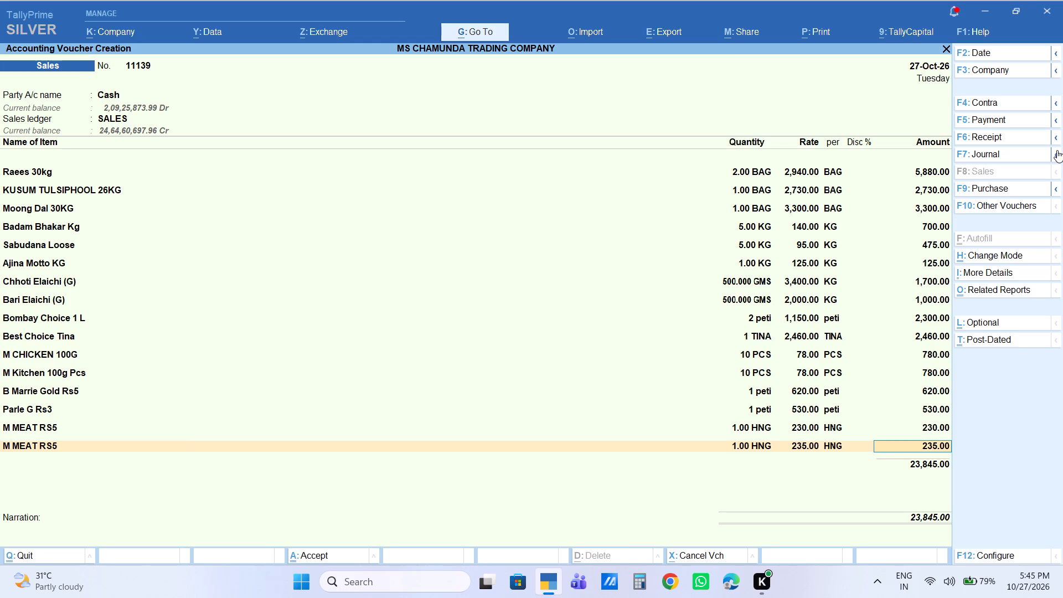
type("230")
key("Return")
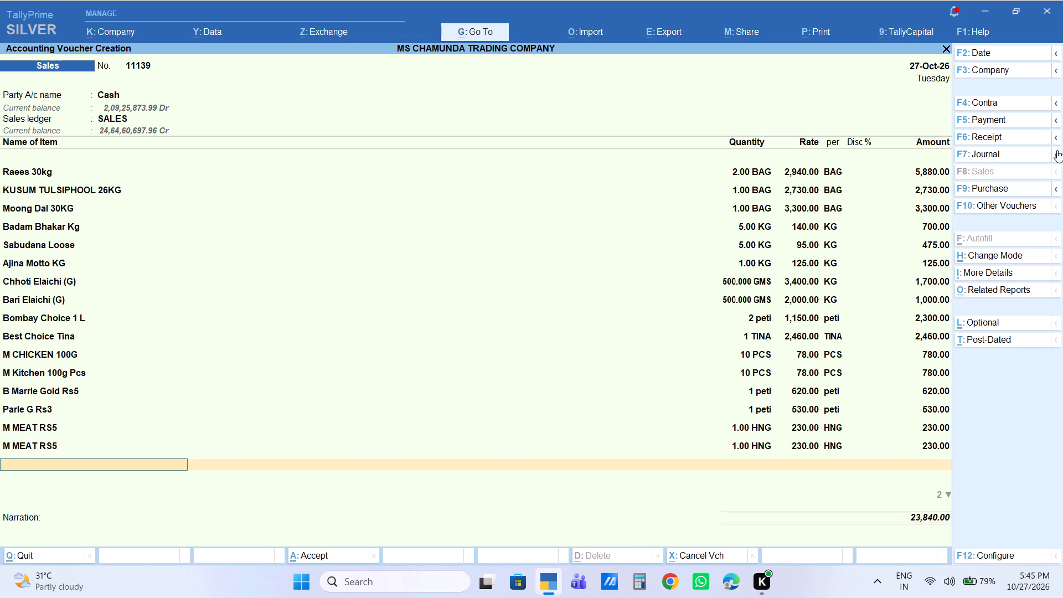
Add 3 pieces of NAMASTE GHEE500G to the voucher with an amount of 841.
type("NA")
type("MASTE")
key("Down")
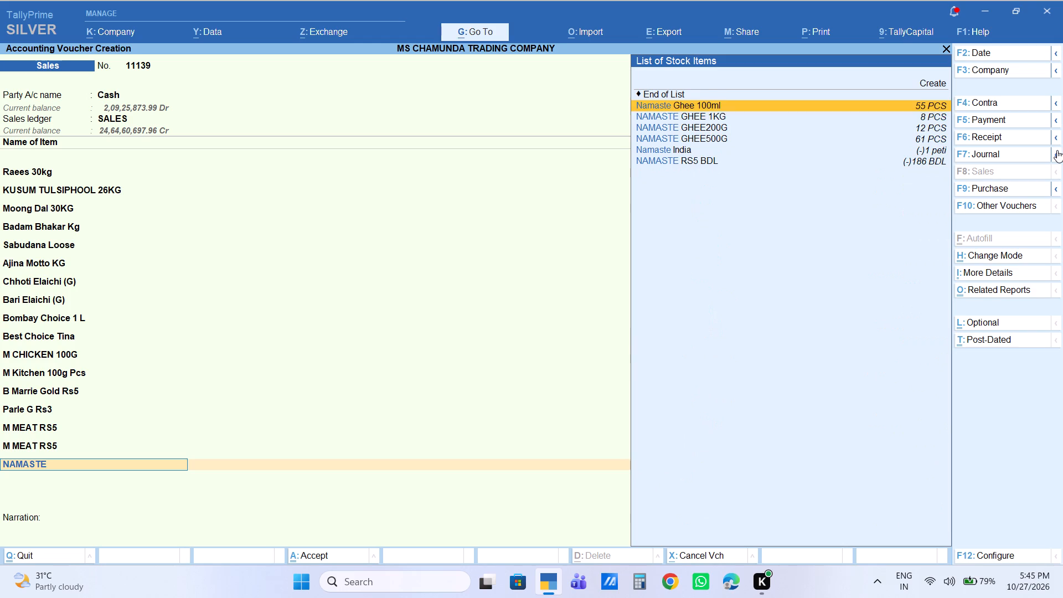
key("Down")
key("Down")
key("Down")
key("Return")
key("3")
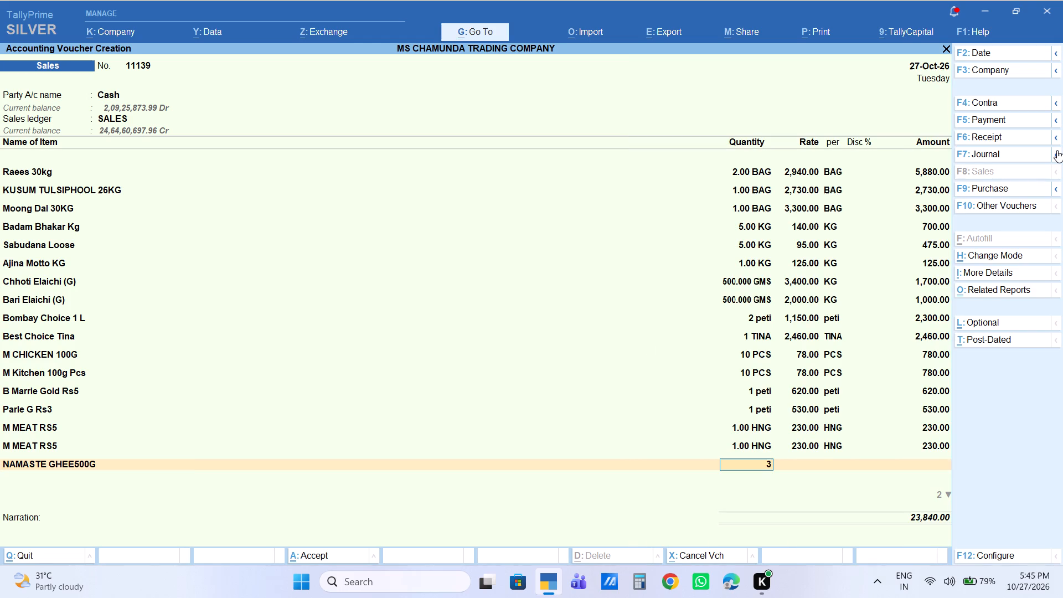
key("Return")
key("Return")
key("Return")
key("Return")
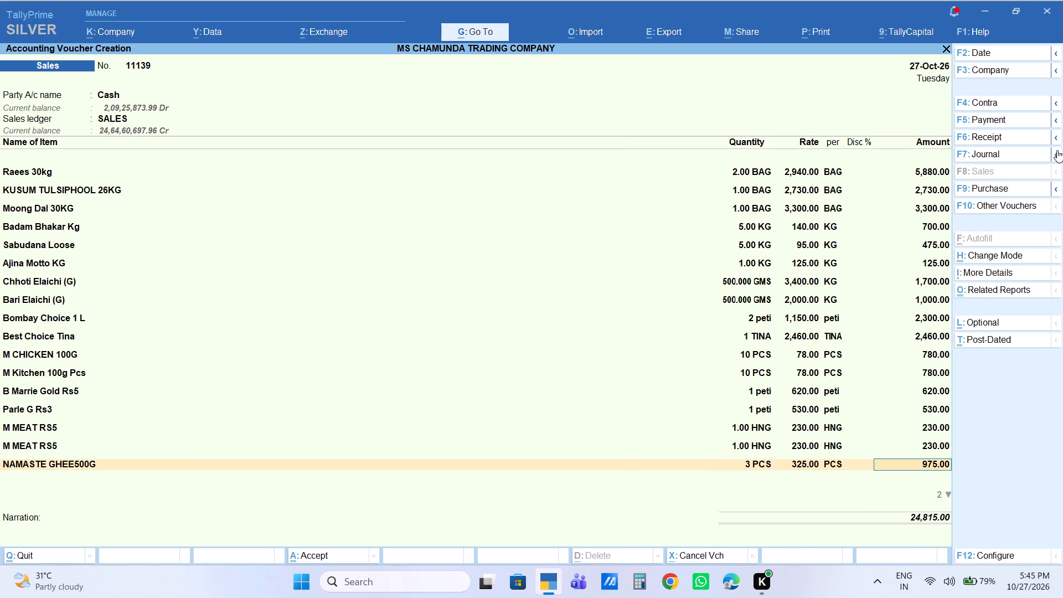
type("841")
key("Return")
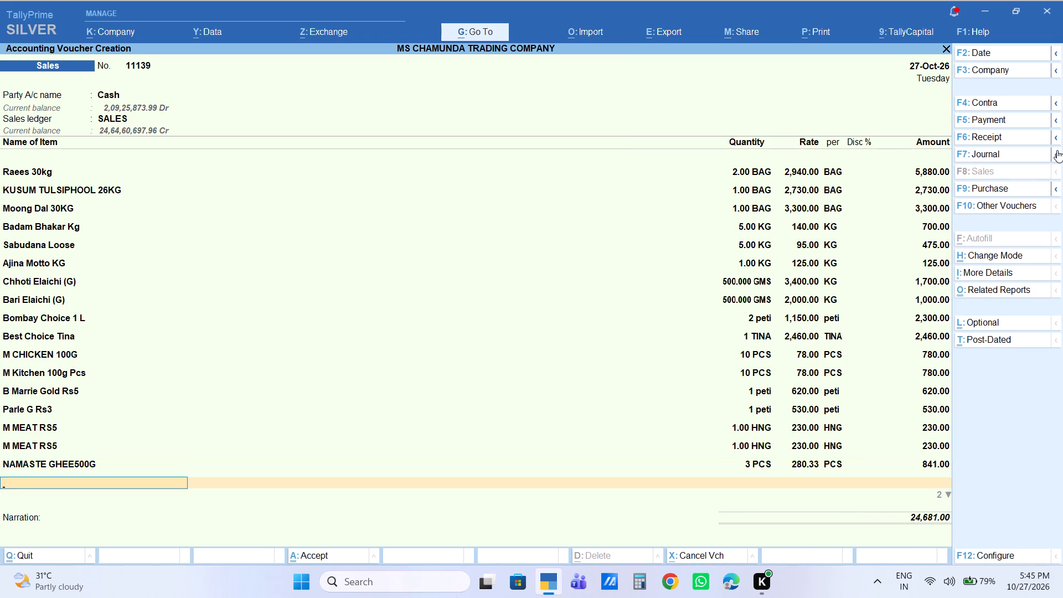
End the item list and add a Labour Charge of 20 to the voucher.
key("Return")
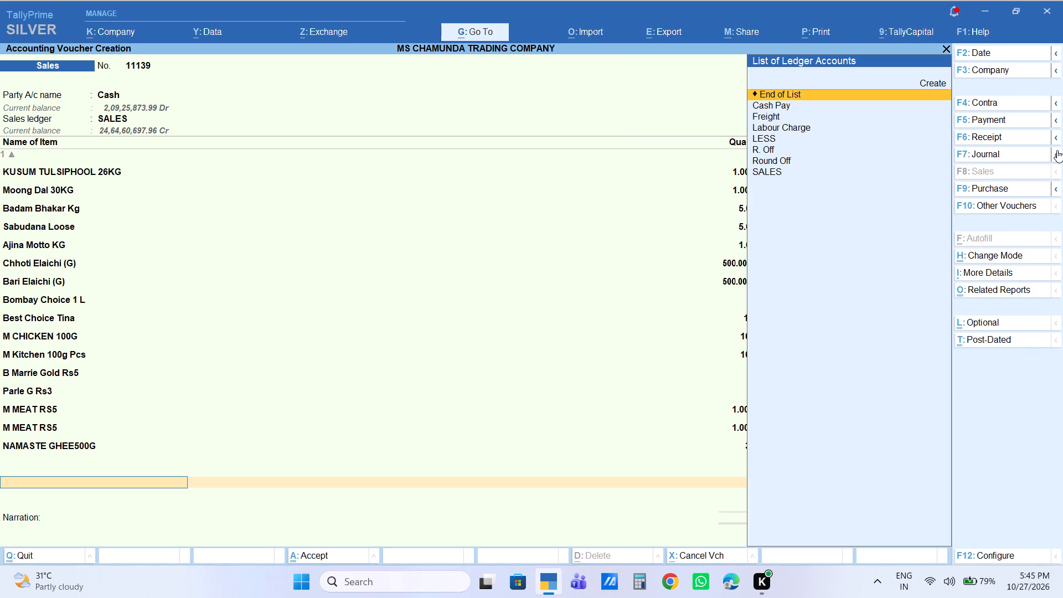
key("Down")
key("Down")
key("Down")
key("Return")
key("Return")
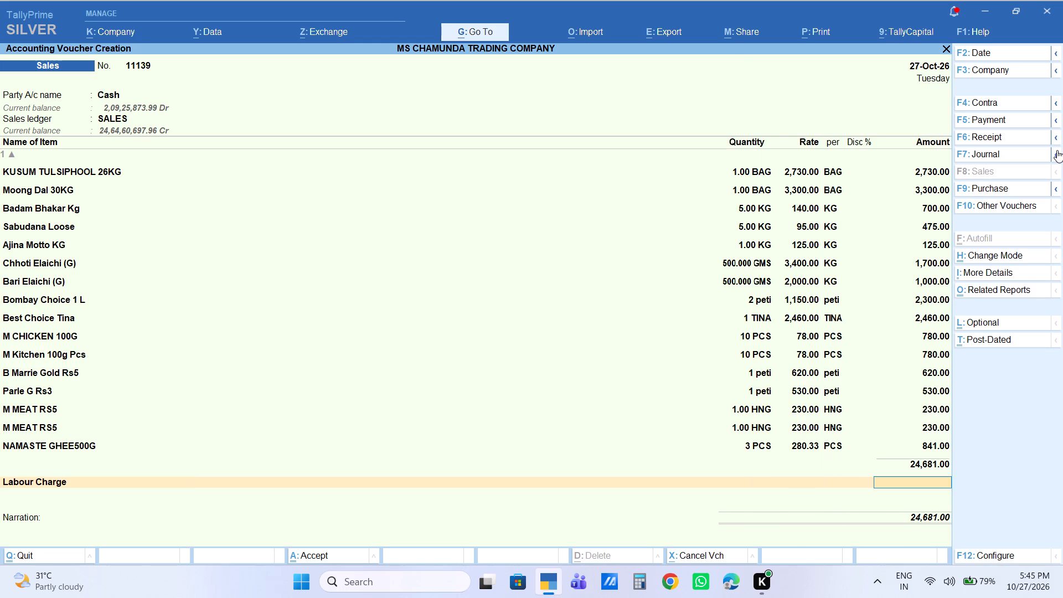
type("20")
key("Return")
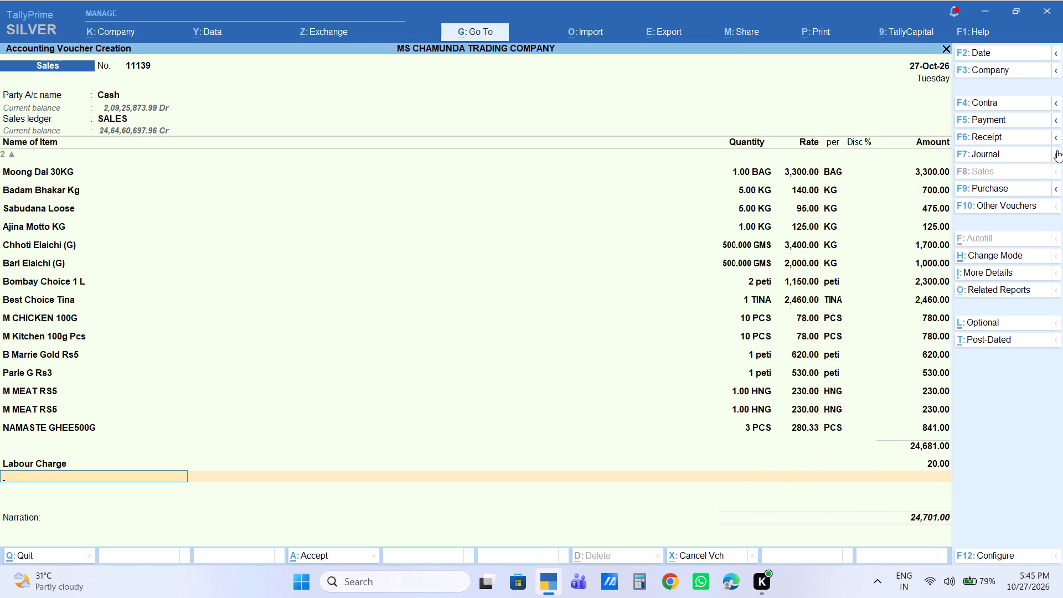
Finish the ledger entries, leave the narration blank and save the sales voucher.
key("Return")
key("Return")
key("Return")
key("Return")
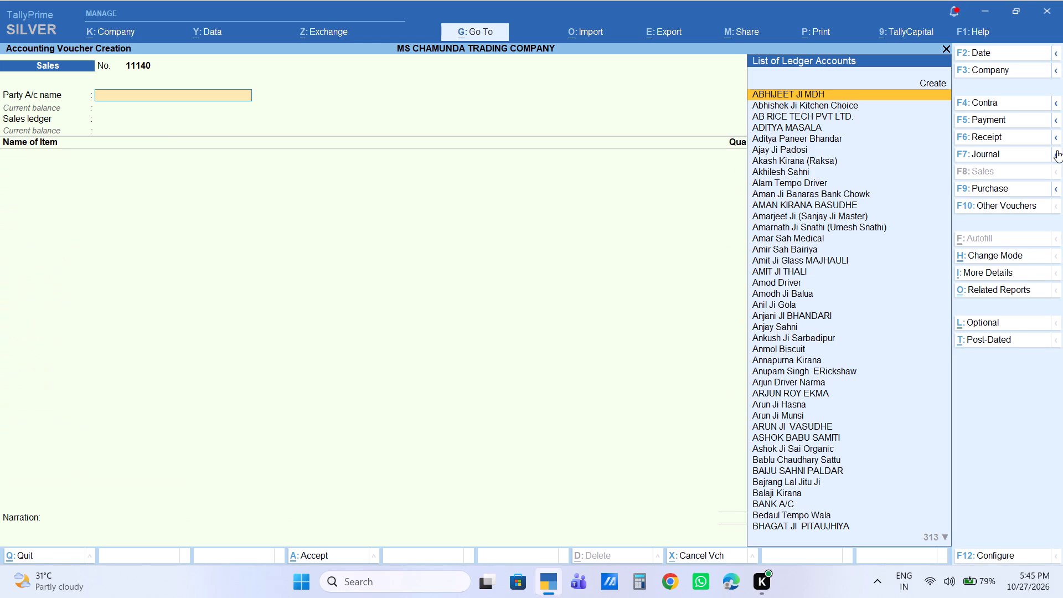
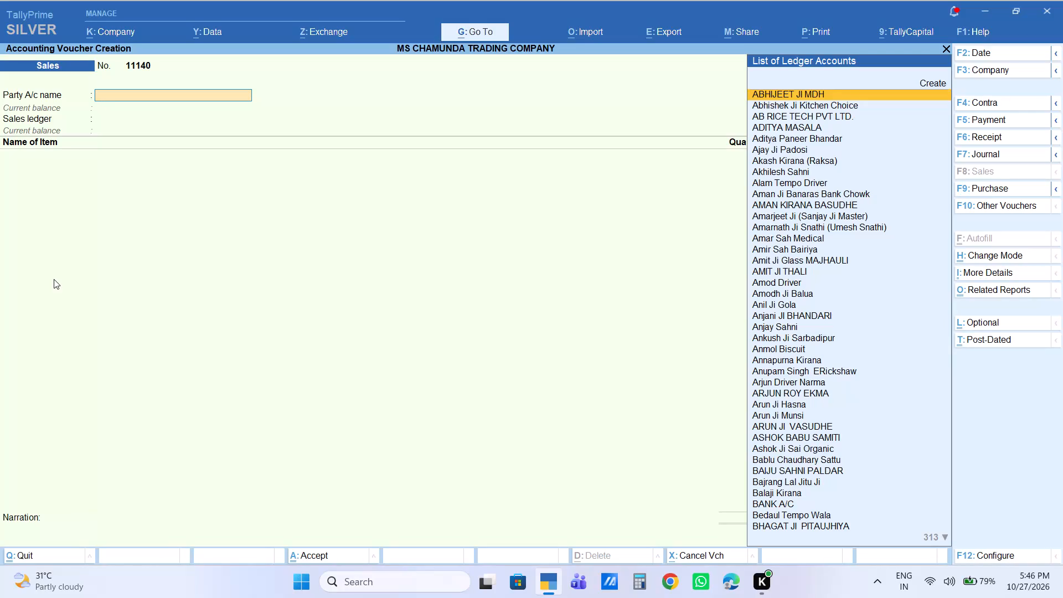
Set Cash as the party and buyer of the new sales voucher, keeping the default party details and SALES ledger.
type("CAS")
key("Return")
key("Return")
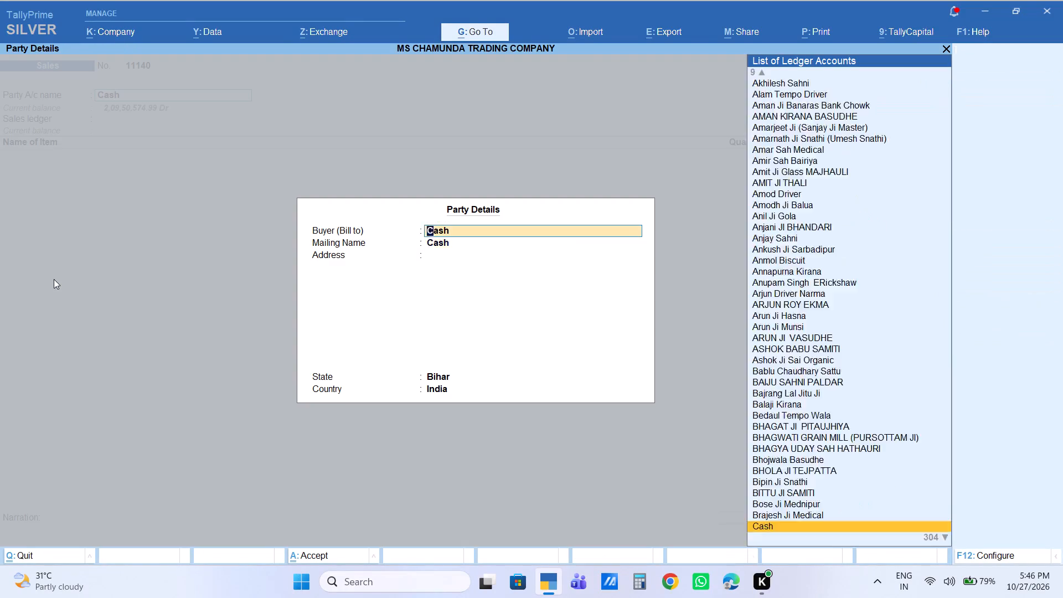
key("Return")
key("Return")
key("Return")
key("Return")
Add 1 peti of SALONI 1L PETI to the voucher with an amount of 3050.
type("SALON")
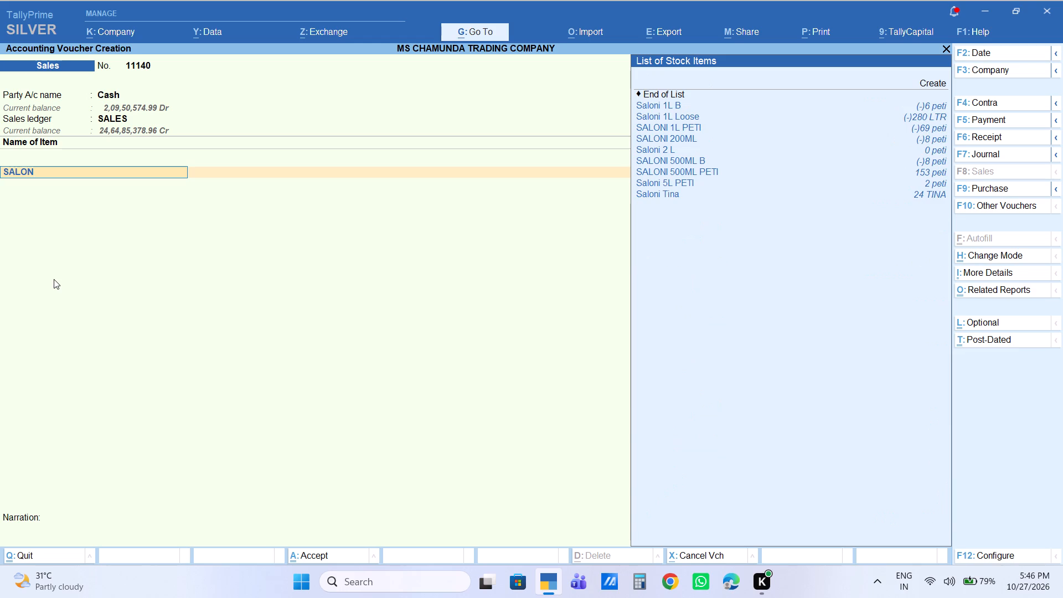
key("Down")
key("Down")
key("Down")
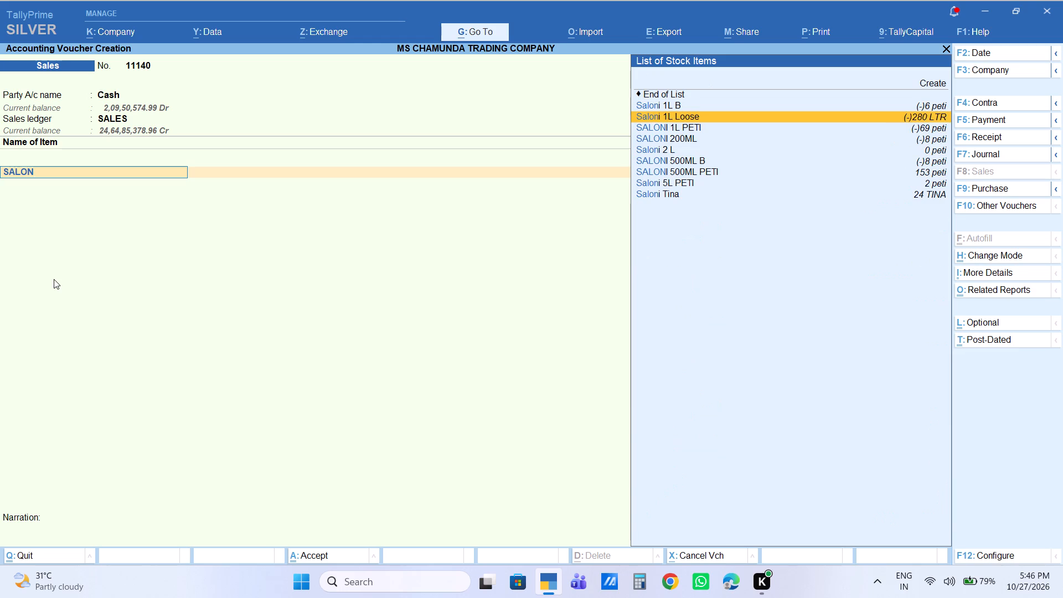
key("Return")
key("1")
key("Return")
key("Return")
key("Return")
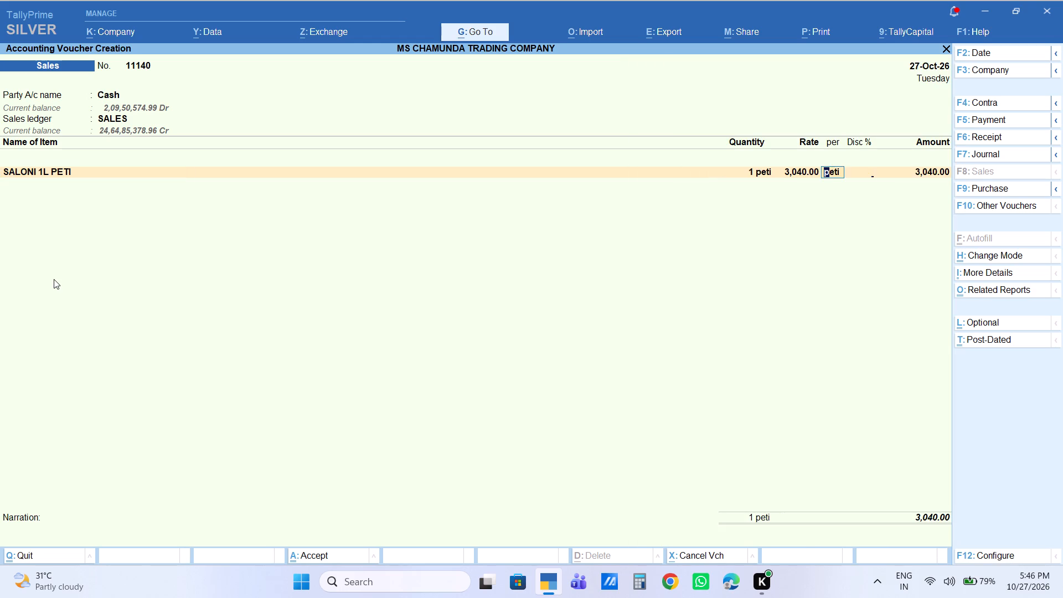
key("Return")
type("3050")
key("Return")
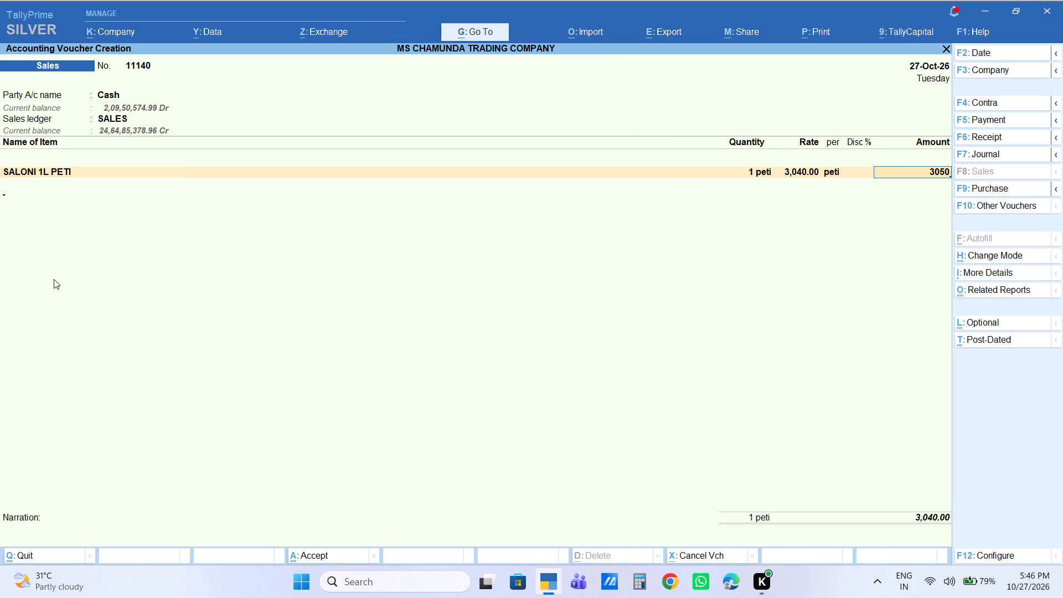
key("Return")
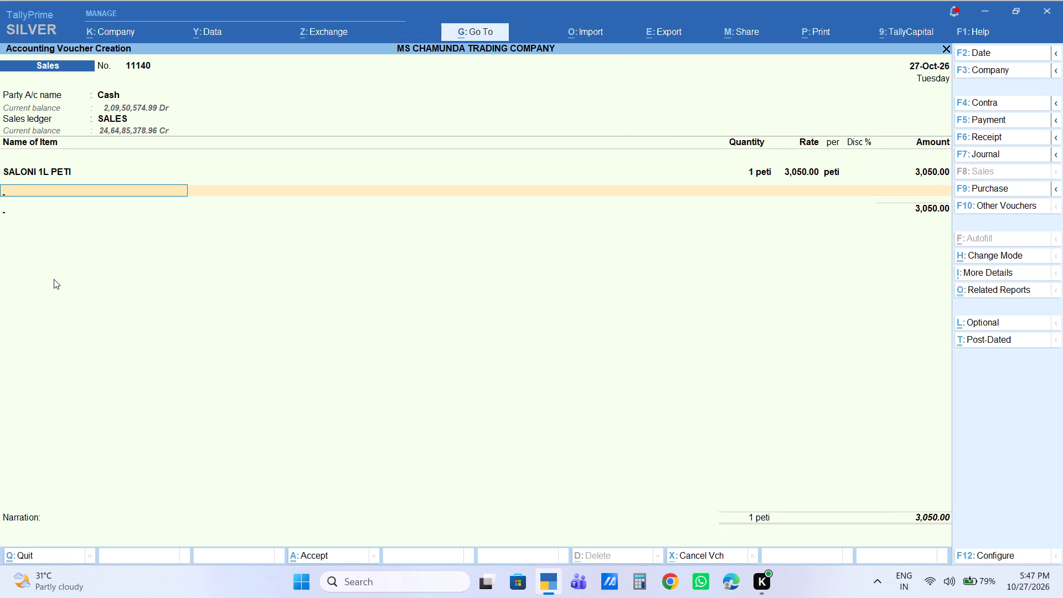
End the item list without extra charges, leave the narration blank and save the sales voucher.
key("Return")
key("Return")
key("Return")
key("Return")
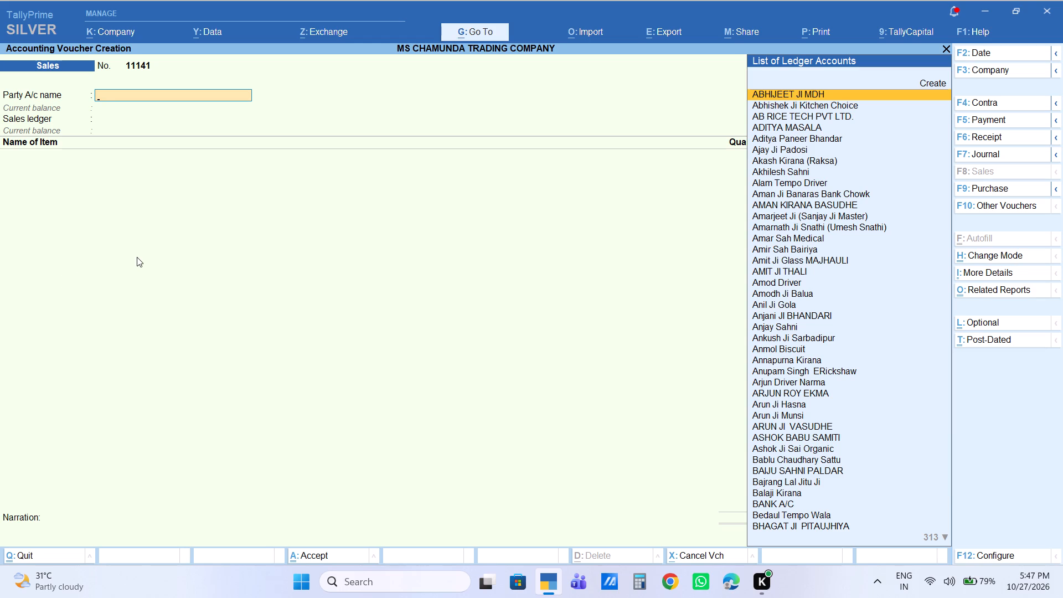
Set Cash as the party and buyer of the next sales voucher, keeping the default mailing details and SALES ledger.
type("CAS")
key("Return")
key("Delete")
key("Return")
key("Return")
key("Return")
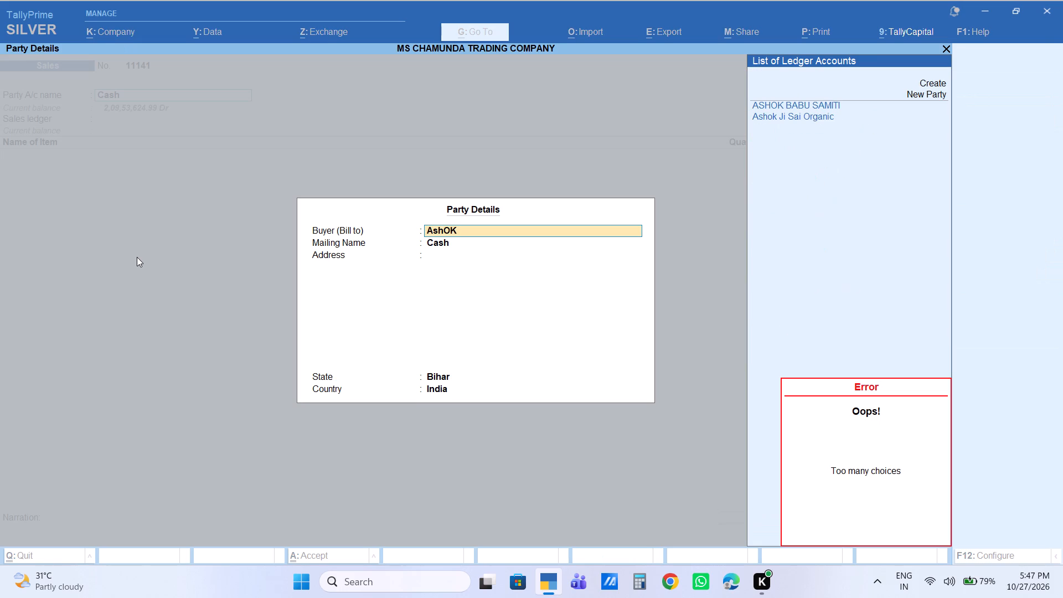
key("BackSpace")
key("BackSpace")
key("BackSpace")
key("BackSpace")
key("BackSpace")
key("BackSpace")
key("BackSpace")
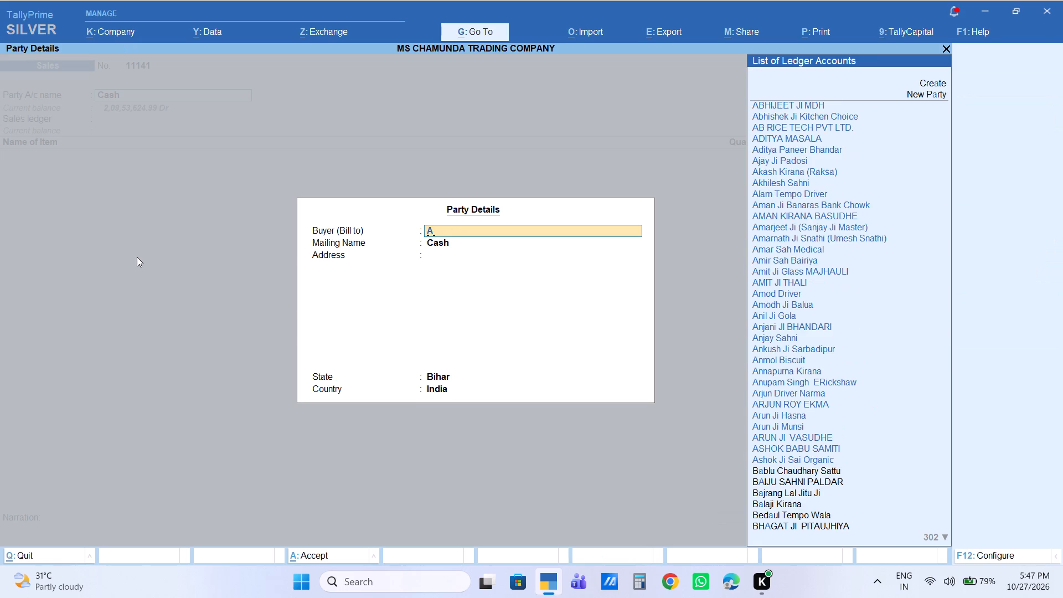
type("CAS")
key("Return")
key("Return")
key("Return")
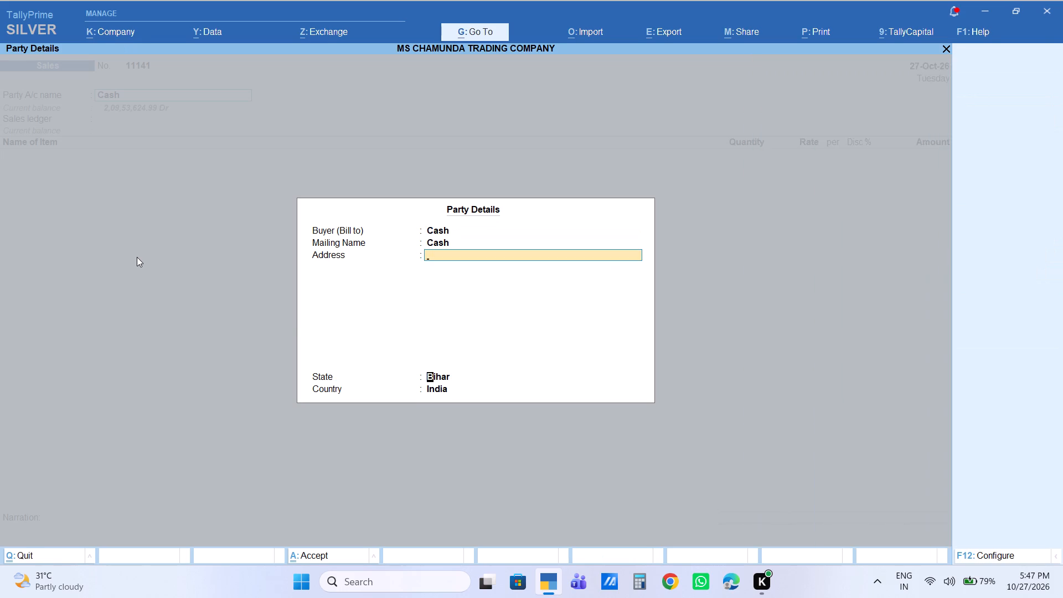
key("Return")
key("Return")
Add 10 pieces of M Garam 100g Pcs to the voucher, keeping the default rate of 89.70.
type("M GARA")
key("Down")
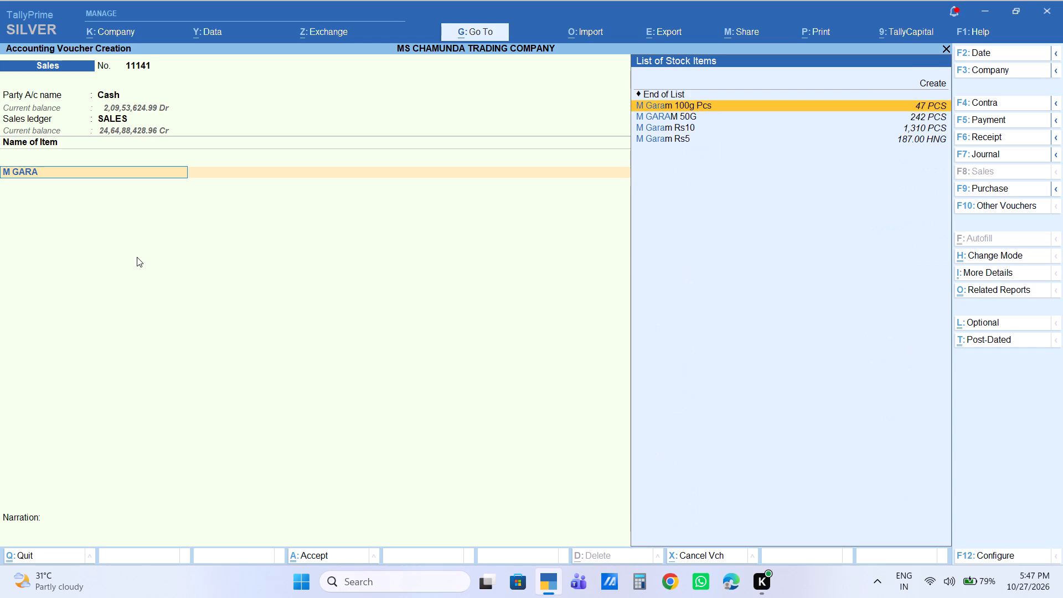
key("Return")
type("10")
key("Return")
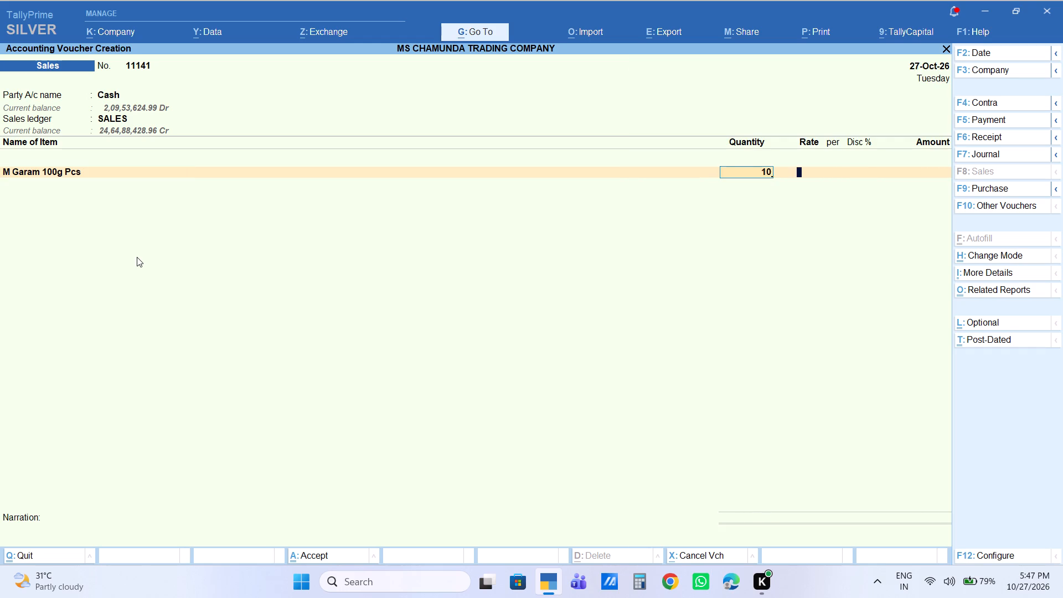
key("Return")
key("Return")
key("Return")
key("Return")
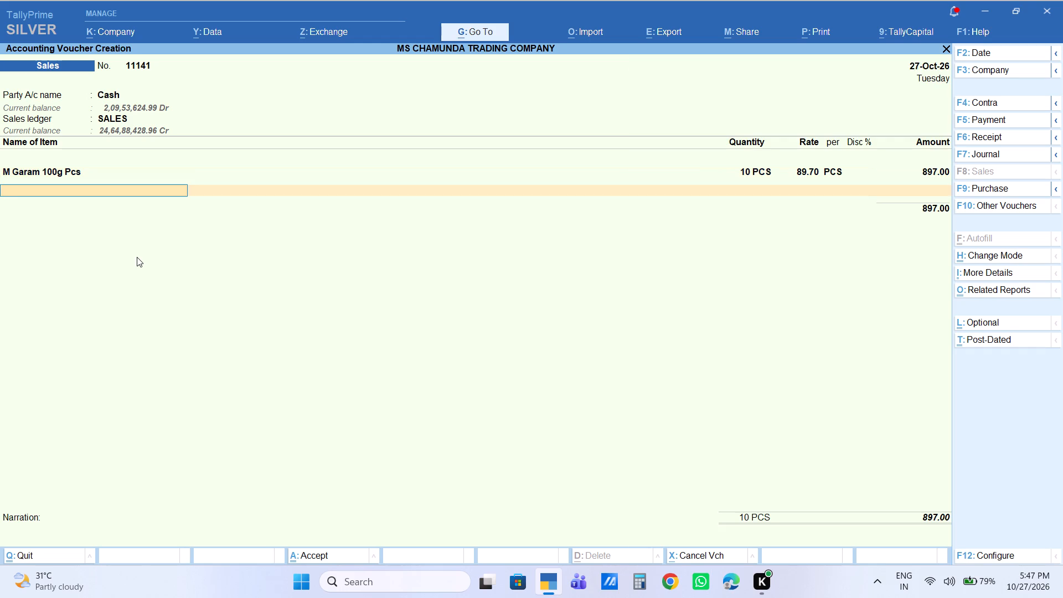
Add 10 pieces of M CHICKEN 100G to the voucher with an amount of 765.
key("m")
key("space")
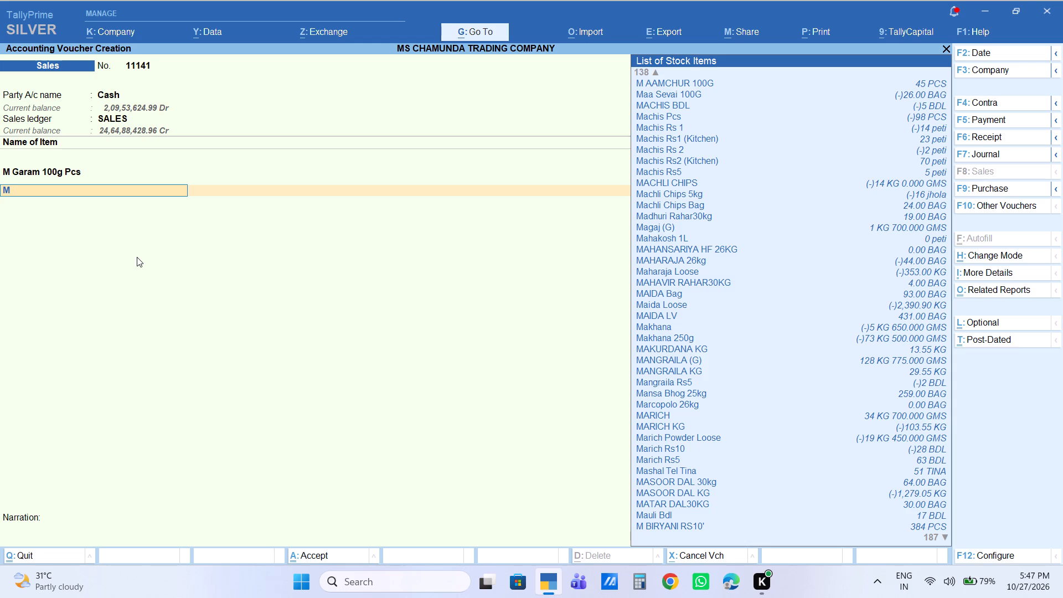
type("CHIC")
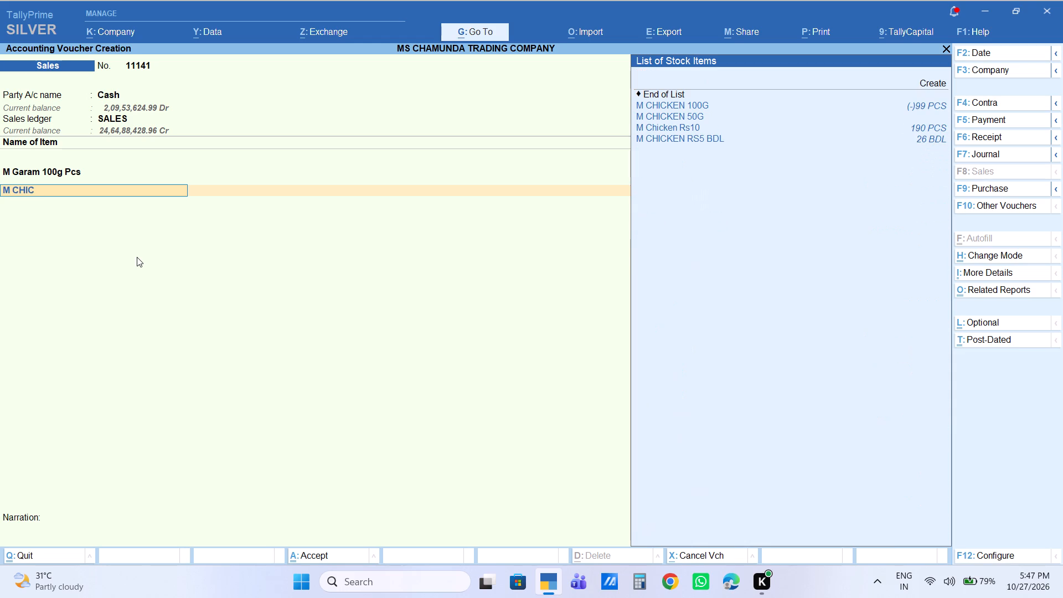
key("Down")
key("Return")
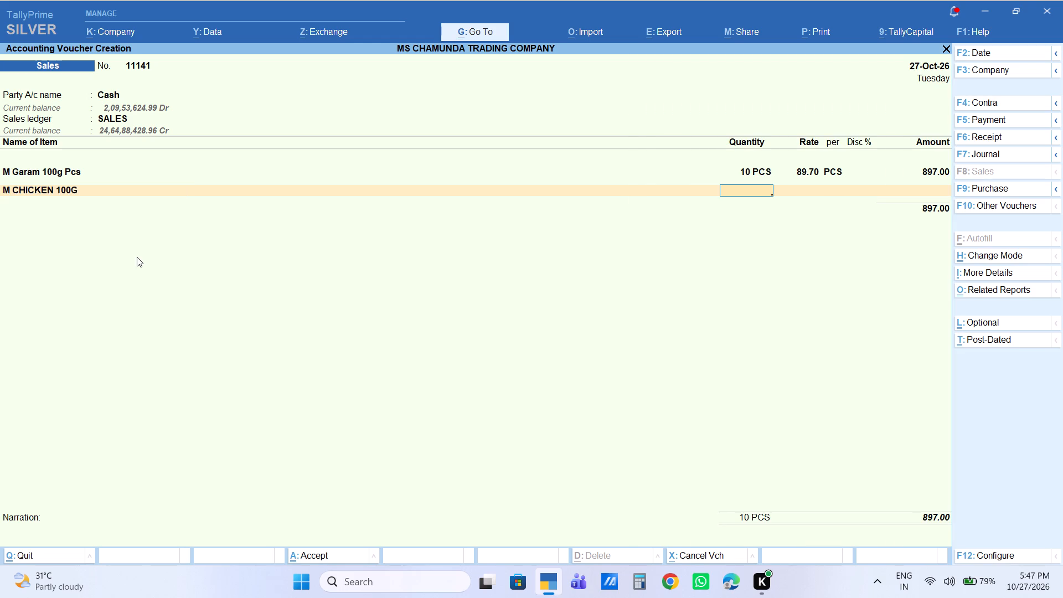
key("1")
key("Return")
key("Return")
key("BackSpace")
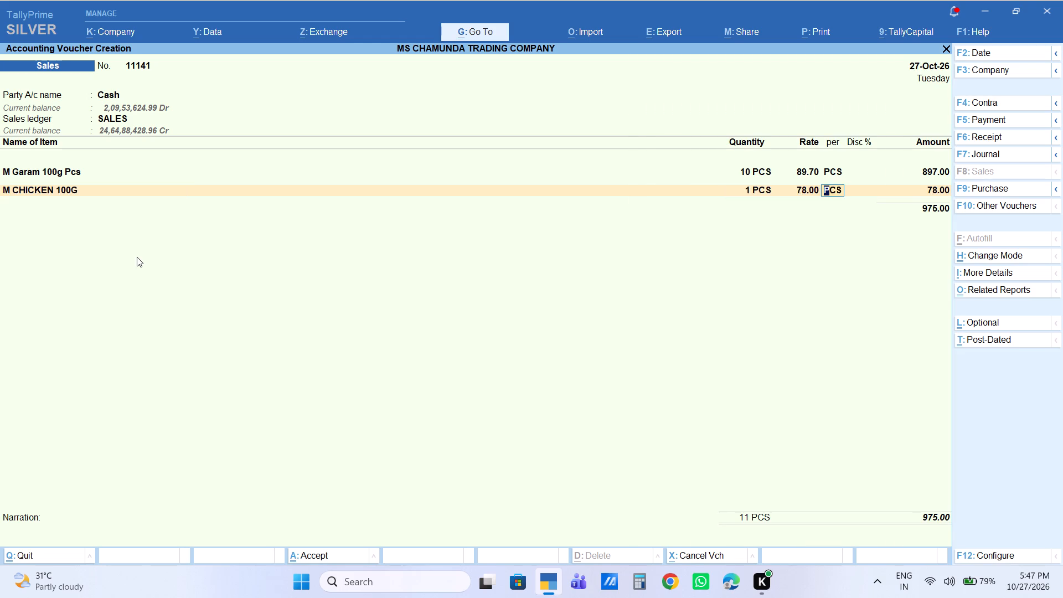
key("BackSpace")
type("10")
key("Return")
key("Return")
key("Return")
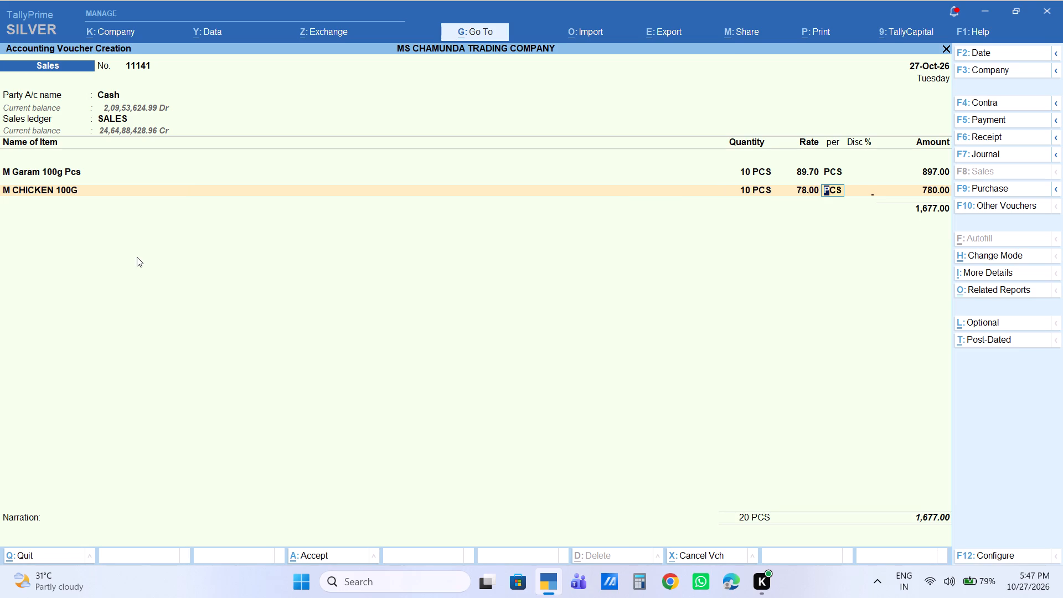
key("Return")
type("765")
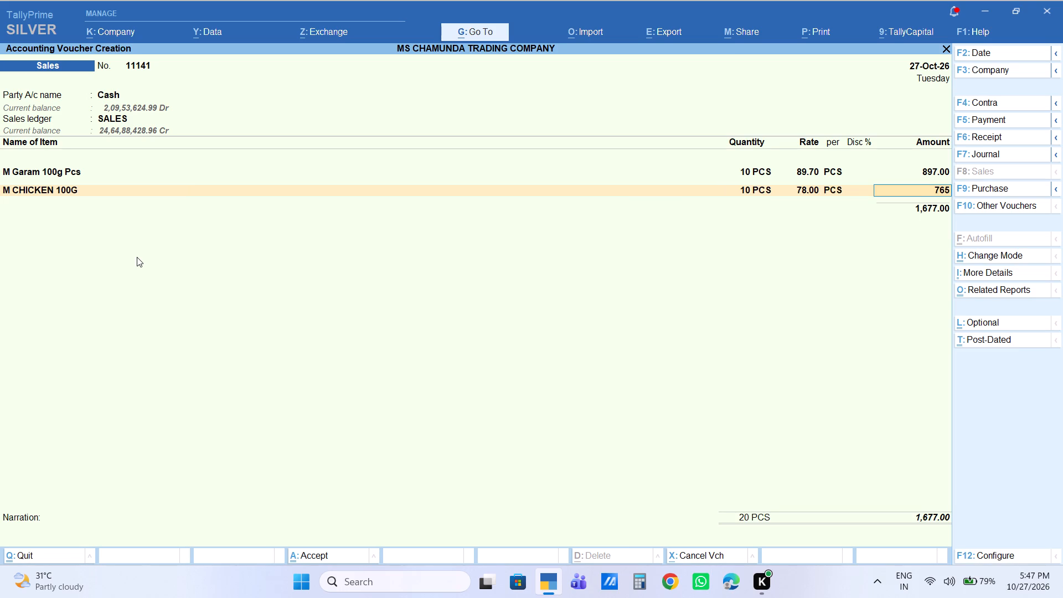
key("Return")
Add 10 pieces of R CHAT 100G PCS to the voucher with an amount of 420.
type("R CHAT")
key("Down")
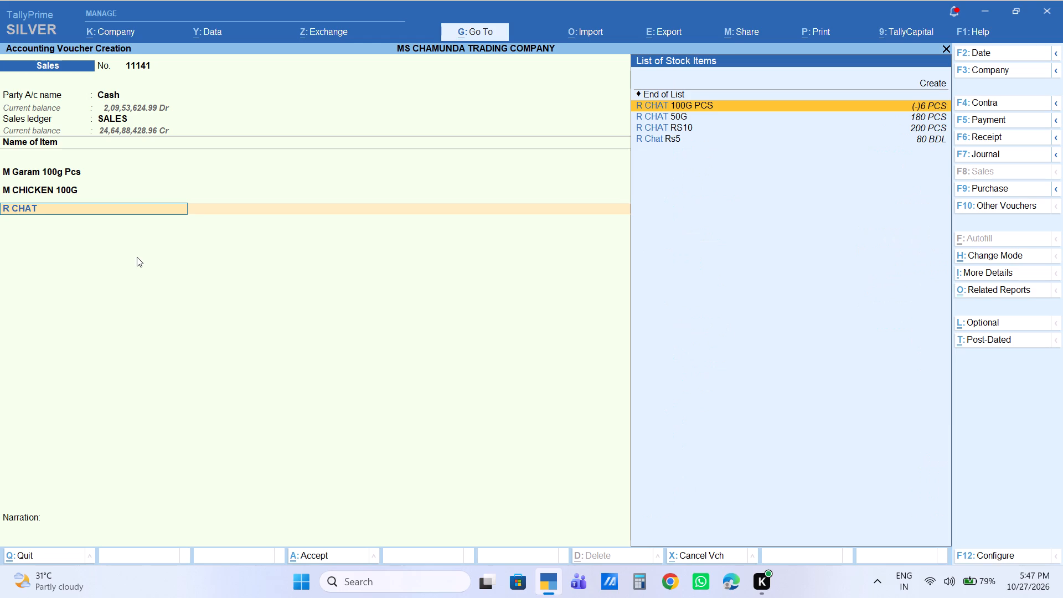
key("Return")
key("1")
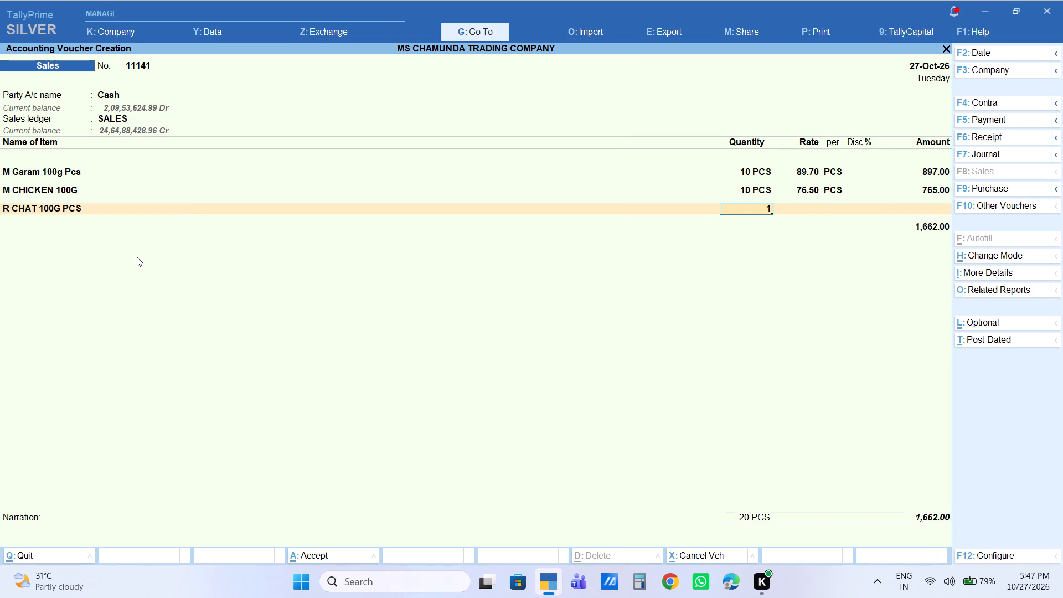
key("0")
key("Return")
key("Return")
key("Return")
key("Return")
type("420")
key("Return")
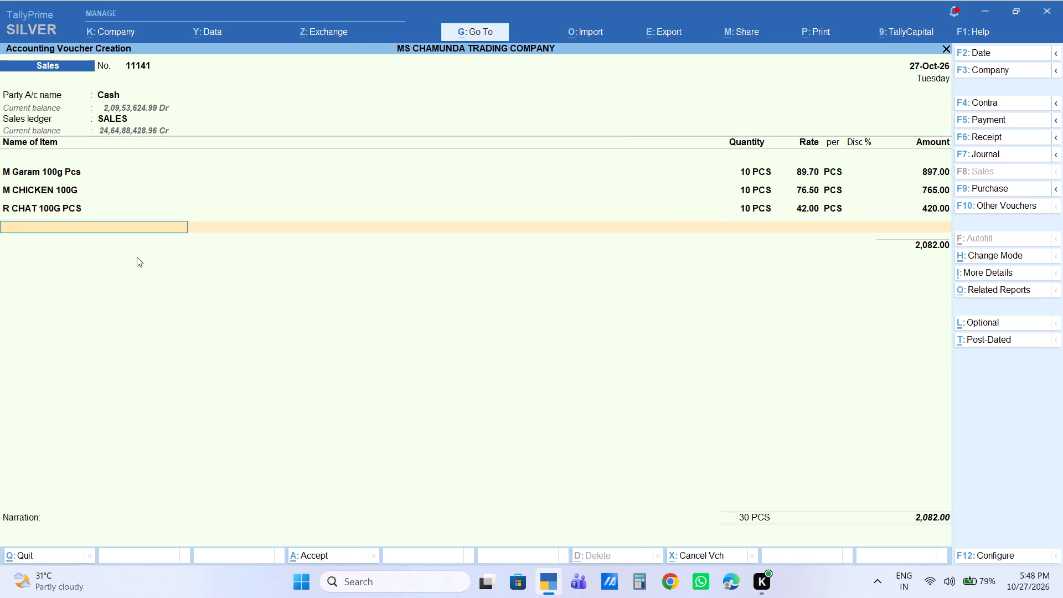
Add 2 bags of Gulnar Rahar30kg to the voucher with an amount of 7140.
type("GULNAR")
key("Return")
key("2")
key("Return")
key("Return")
key("Return")
key("Return")
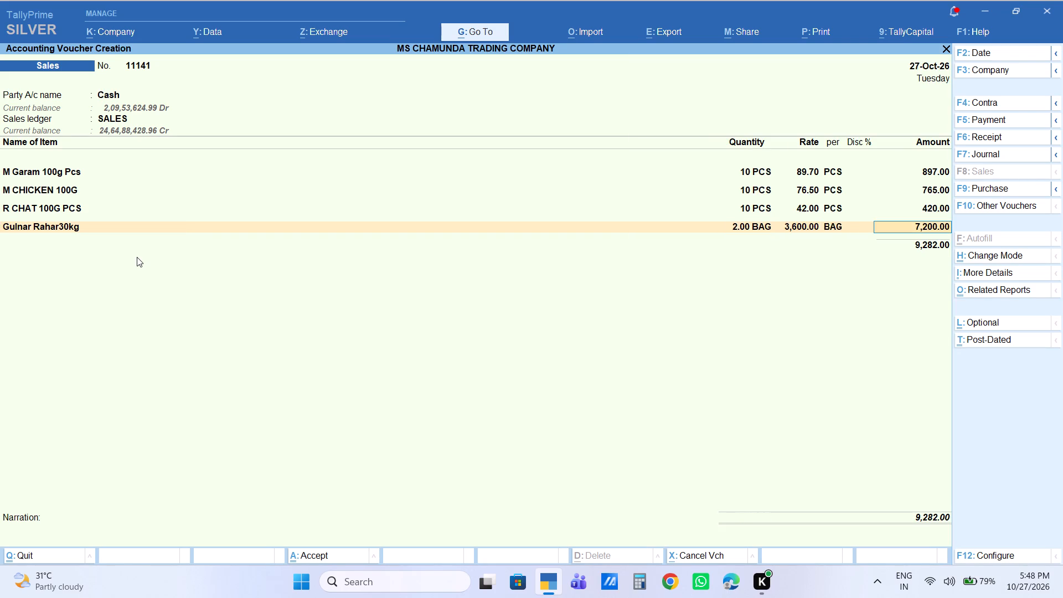
type("7140")
key("Return")
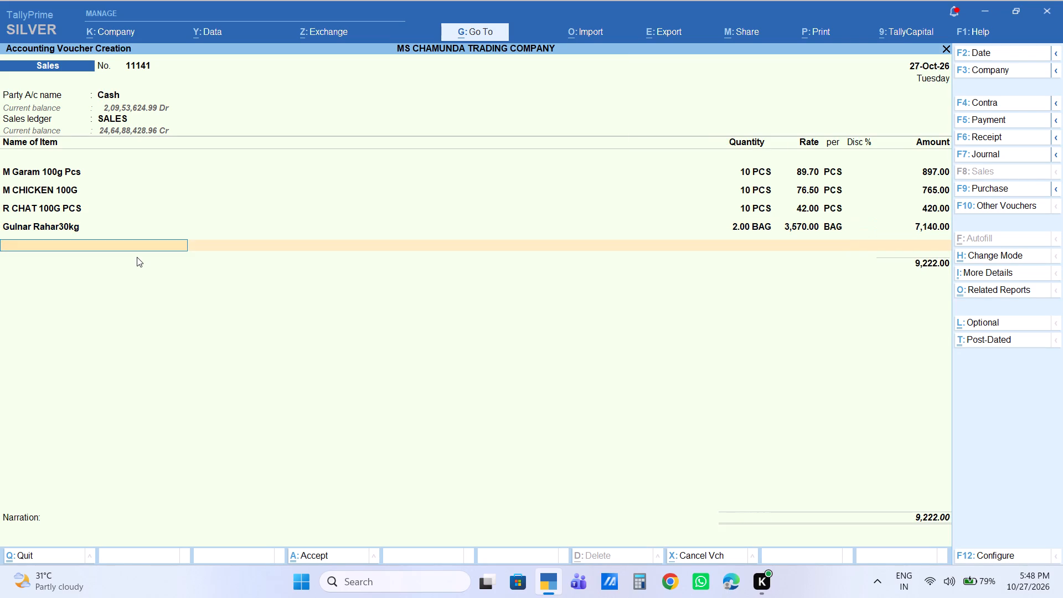
Add 10 KG of BADAM (MP) to the voucher, keeping the default rate of 140 per KG.
type("BADA")
key("Down")
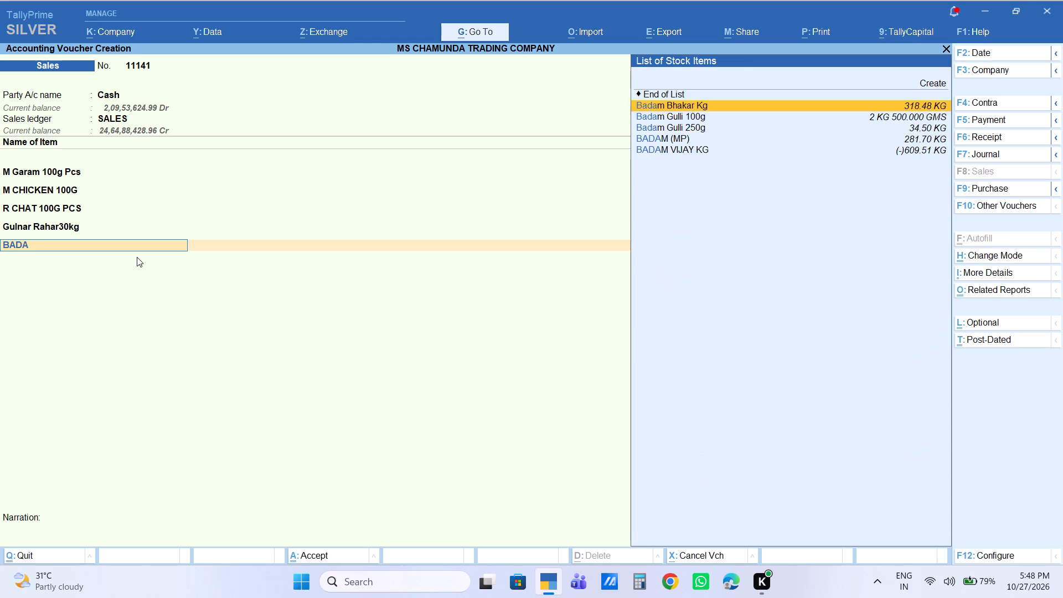
key("Down")
key("Down")
key("Down")
key("Return")
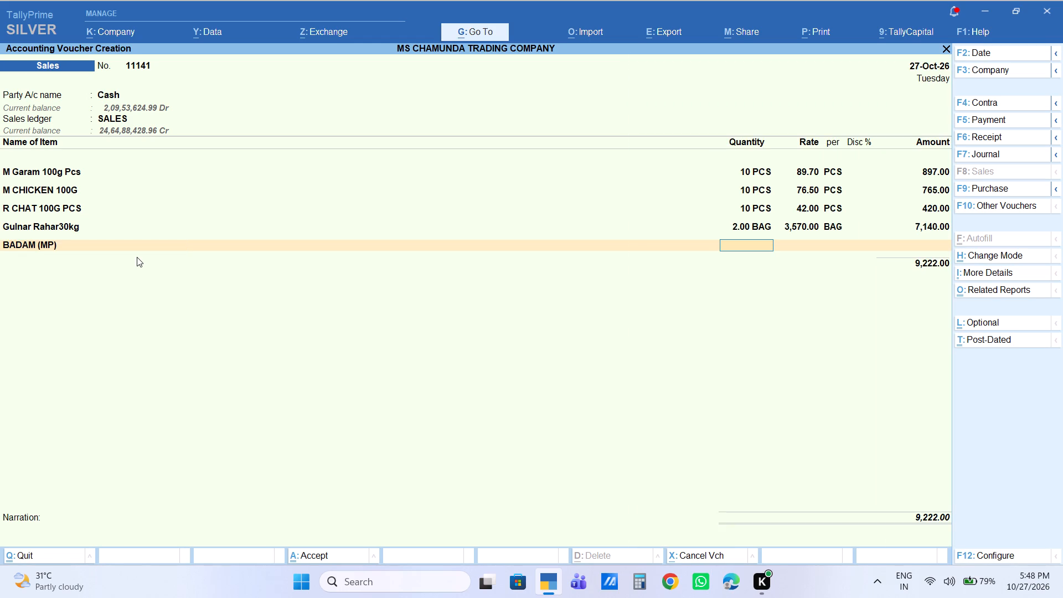
type("10")
key("Return")
key("Return")
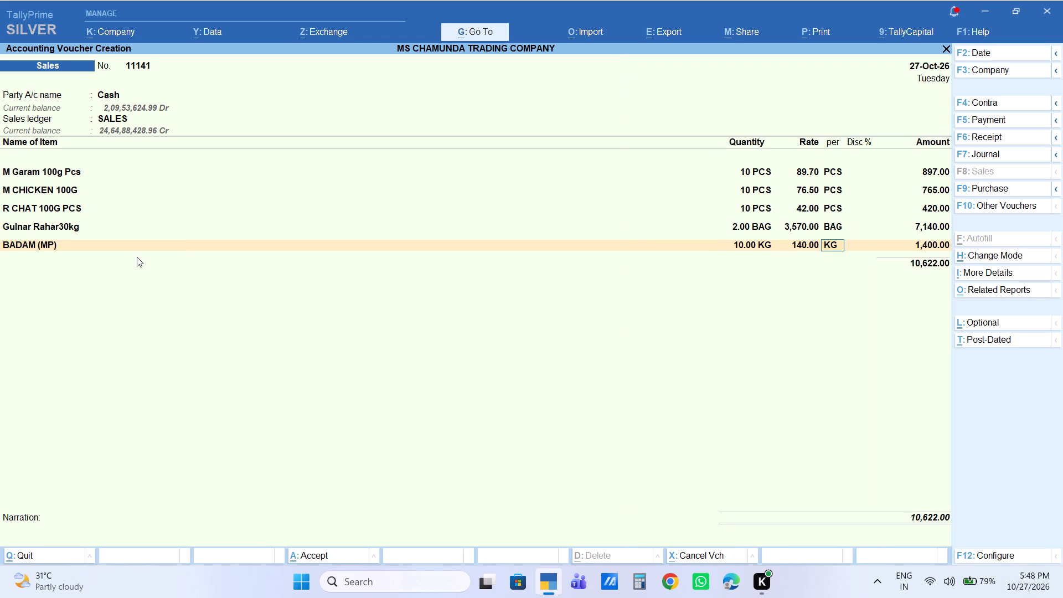
key("Return")
key("Return")
key("Return")
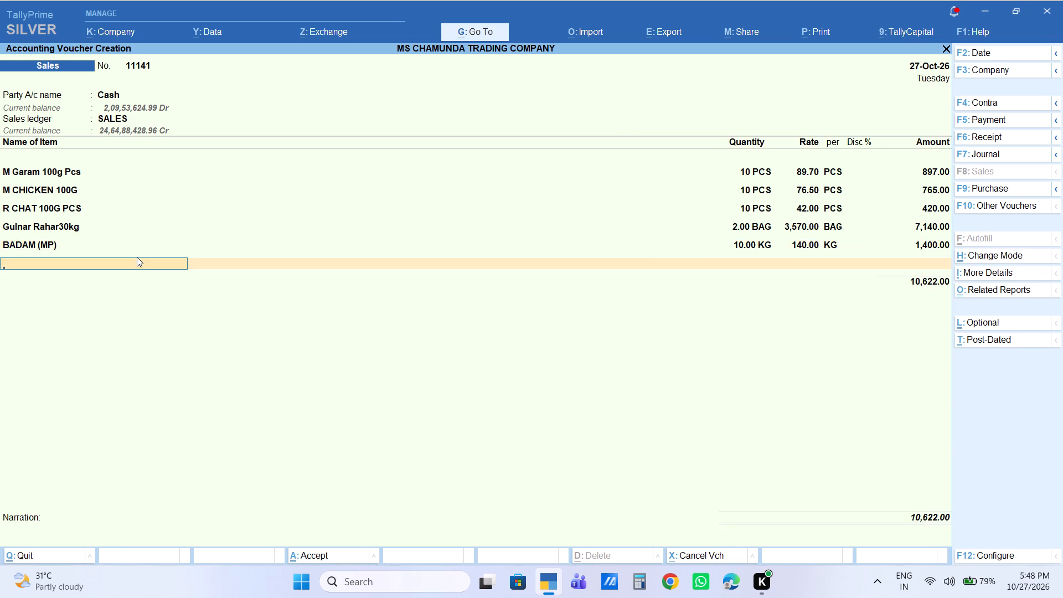
Add 2 peti of Telephone 1L to the voucher with an amount of 4800.
type("TELEP")
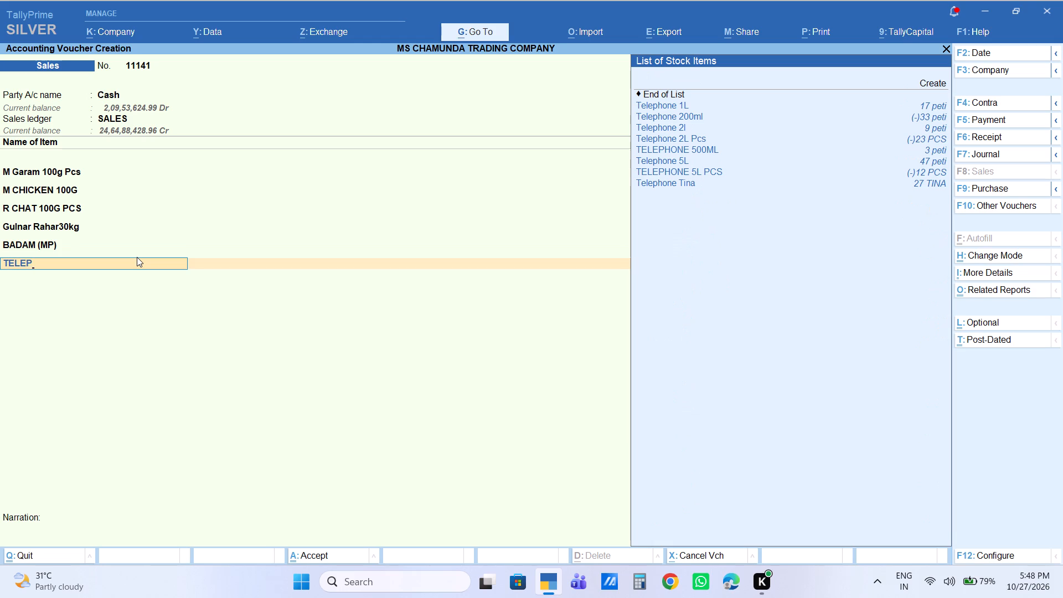
key("Right")
key("Right")
key("Right")
key("Right")
key("Right")
key("Down")
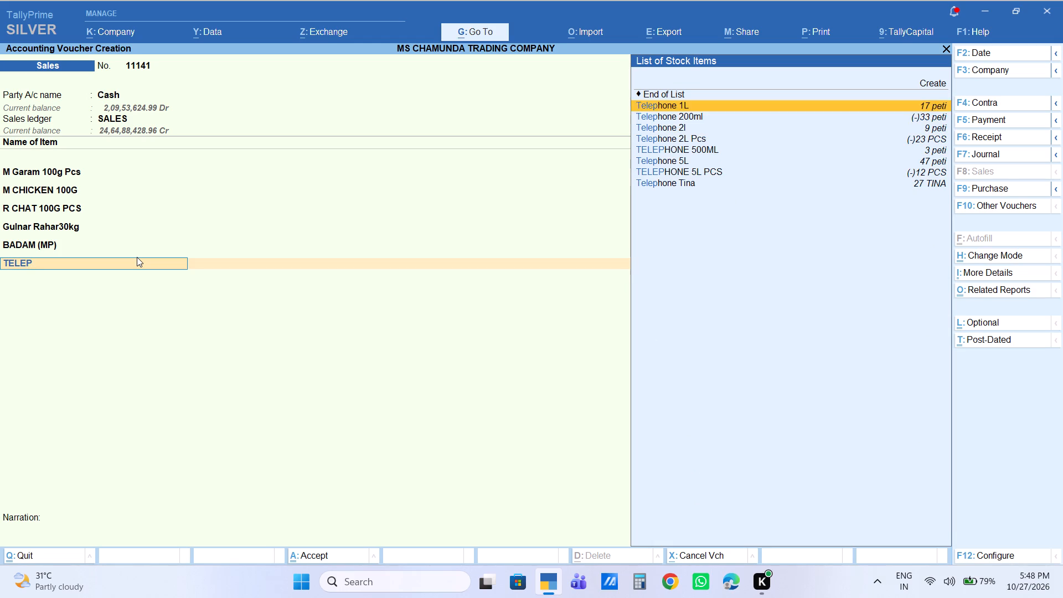
key("Down")
key("Up")
key("Return")
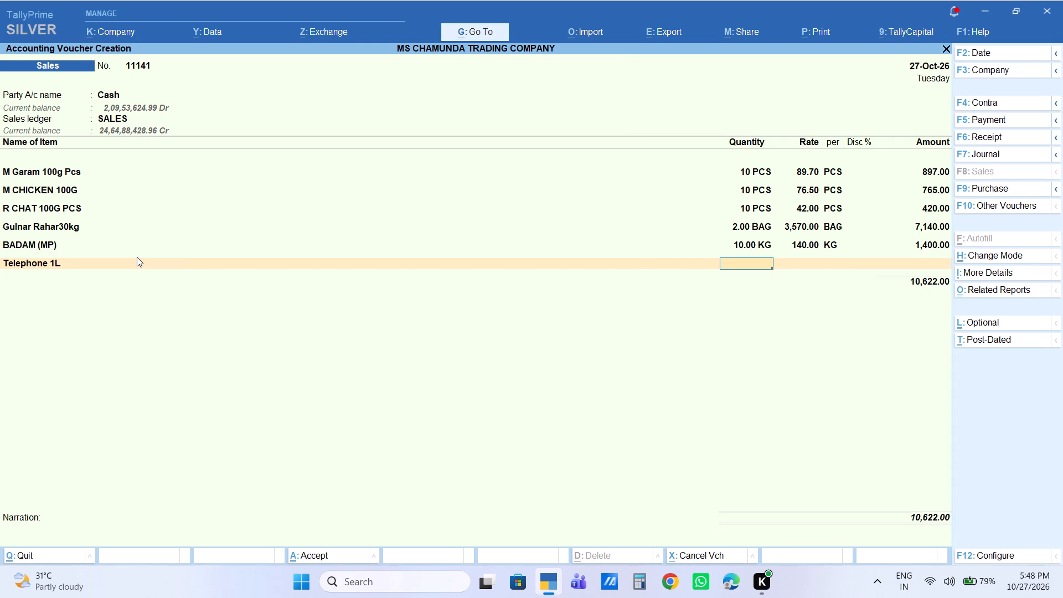
key("2")
key("Return")
key("Return")
key("Return")
key("Return")
type("4800")
key("Return")
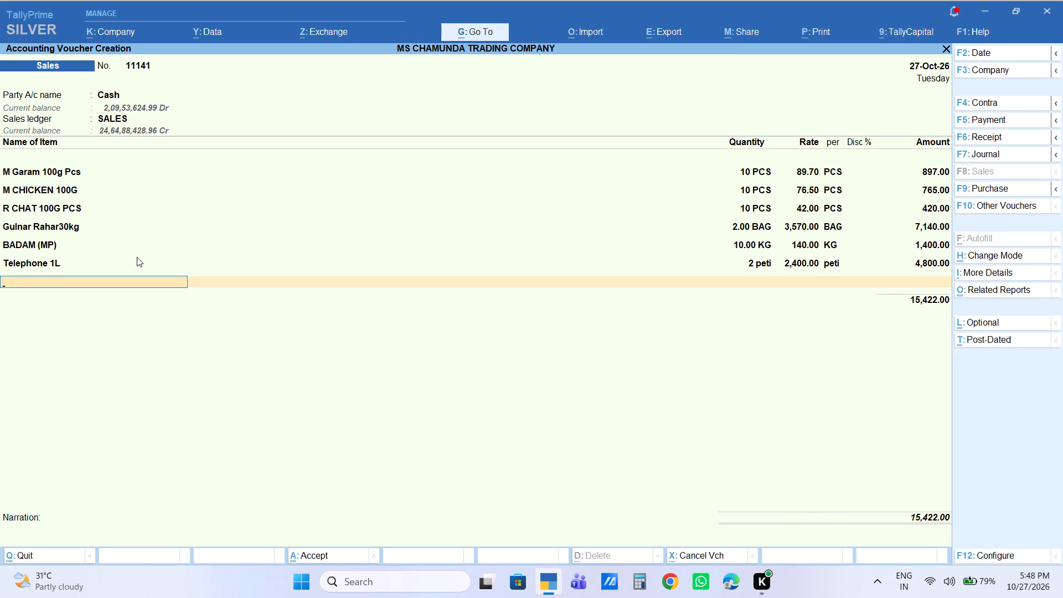
Add 1 peti of Telephone 2l to the voucher with an amount of 1980.
type("TELEP")
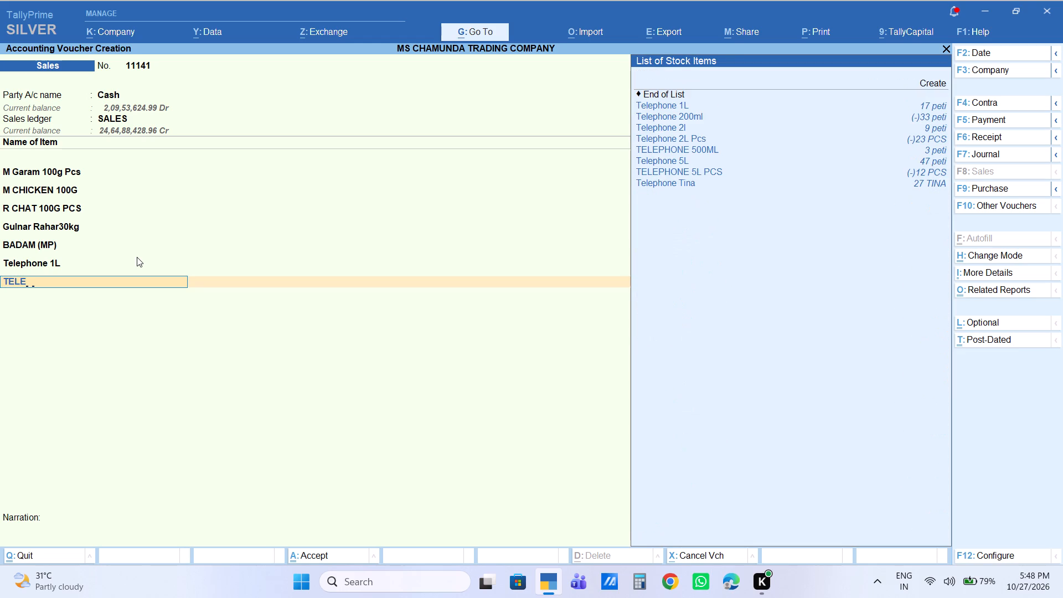
key("Down")
key("Down")
key("Down")
key("Return")
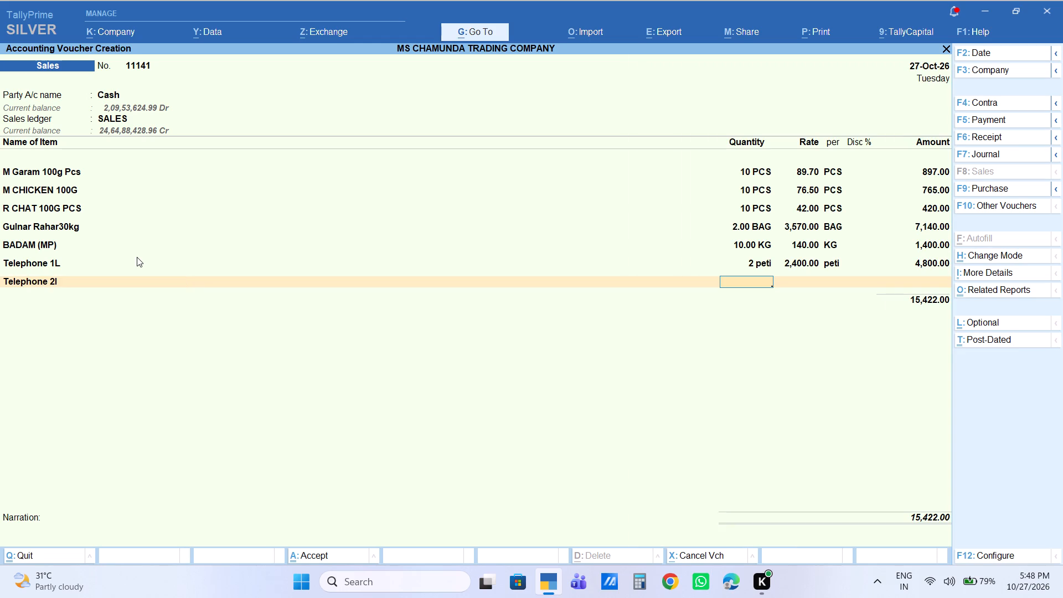
key("1")
key("Return")
key("Return")
key("Return")
key("Return")
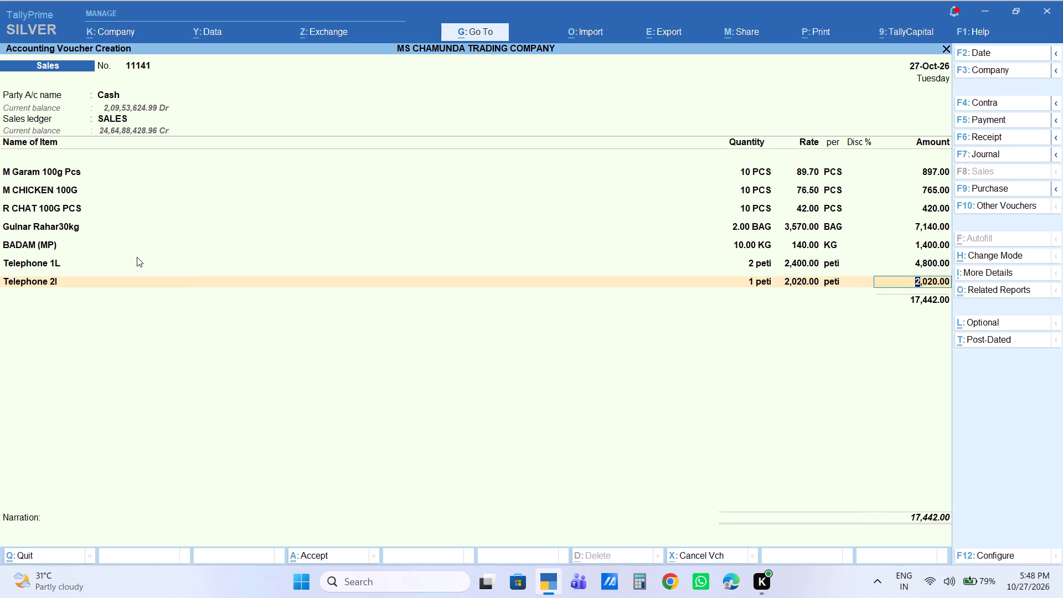
type("1980")
key("Return")
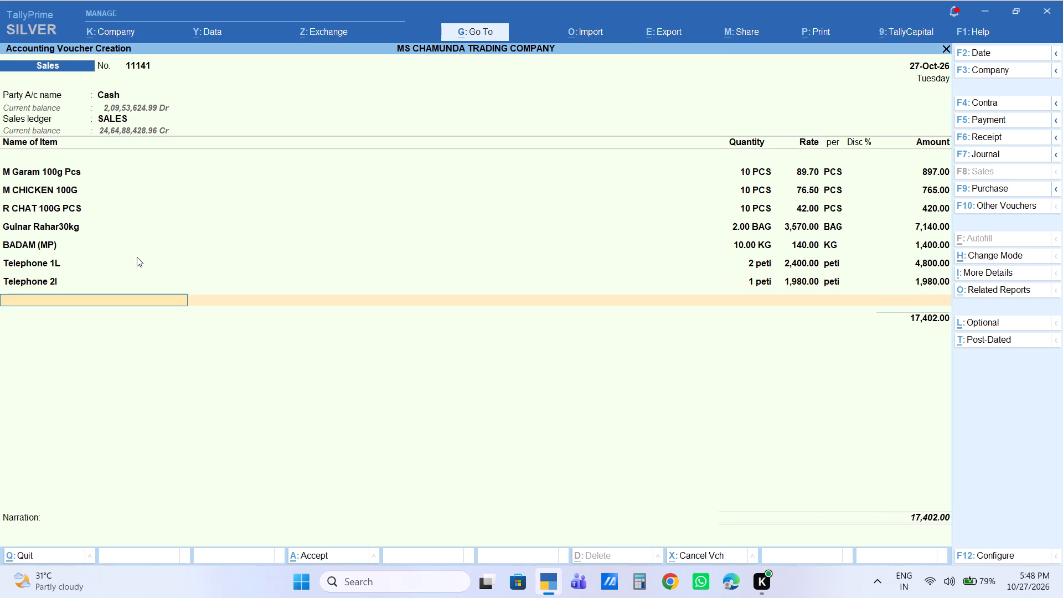
Add 1 peti of Telephone 5L to the voucher, keeping the default rate of 2,450 per peti.
type("TELEP")
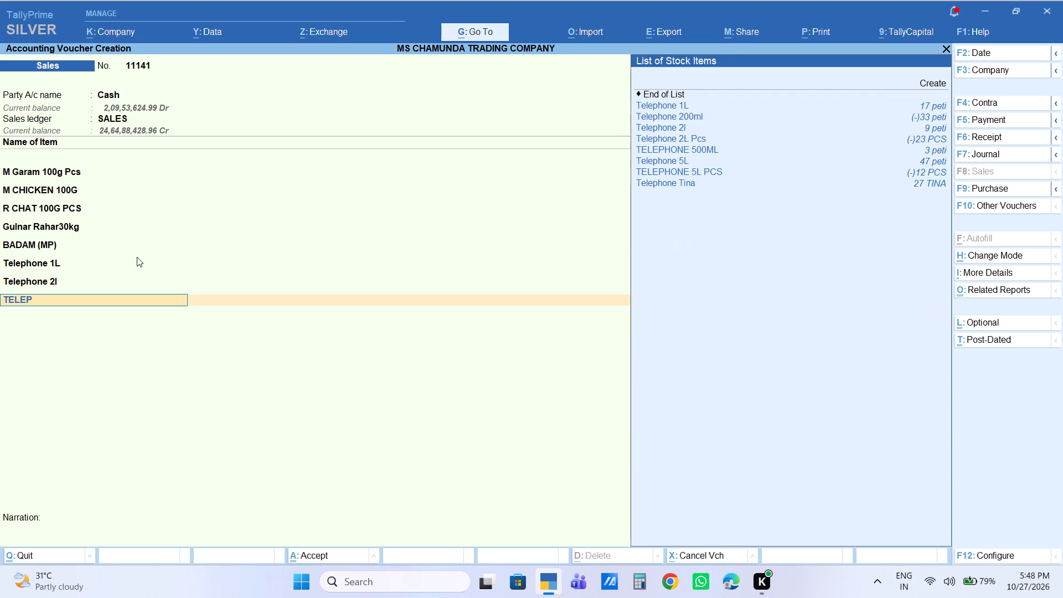
key("Down")
key("Down")
key("Down")
key("Down")
key("Down")
key("Down")
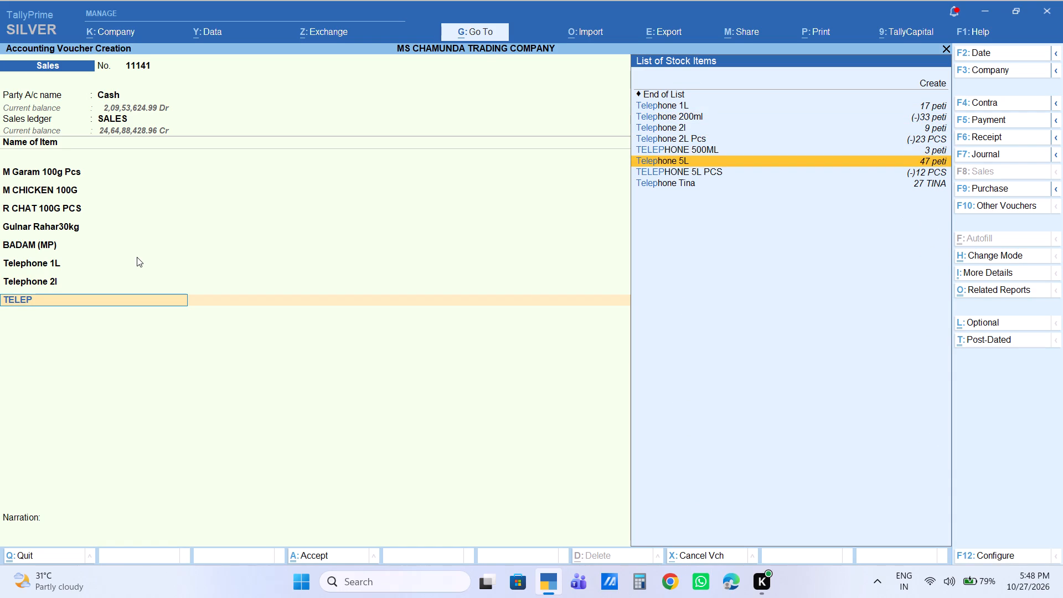
key("Return")
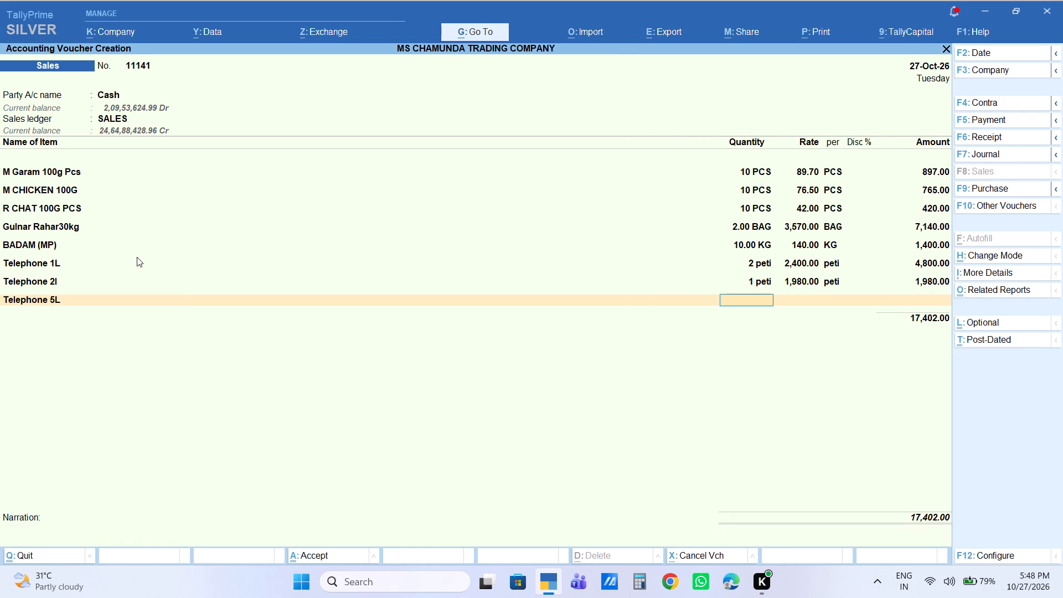
key("1")
key("Return")
key("Return")
key("Return")
key("Return")
key("Return")
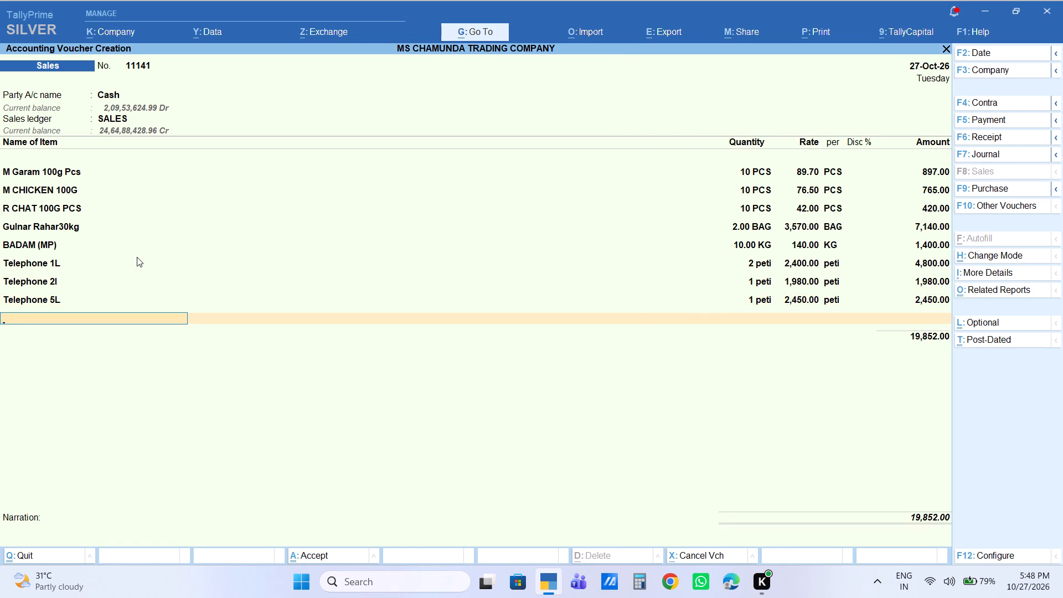
Add 5 peti of FORTUNE 1L PETI to the voucher, keeping the default rate of 2,620 per peti.
type("FORT")
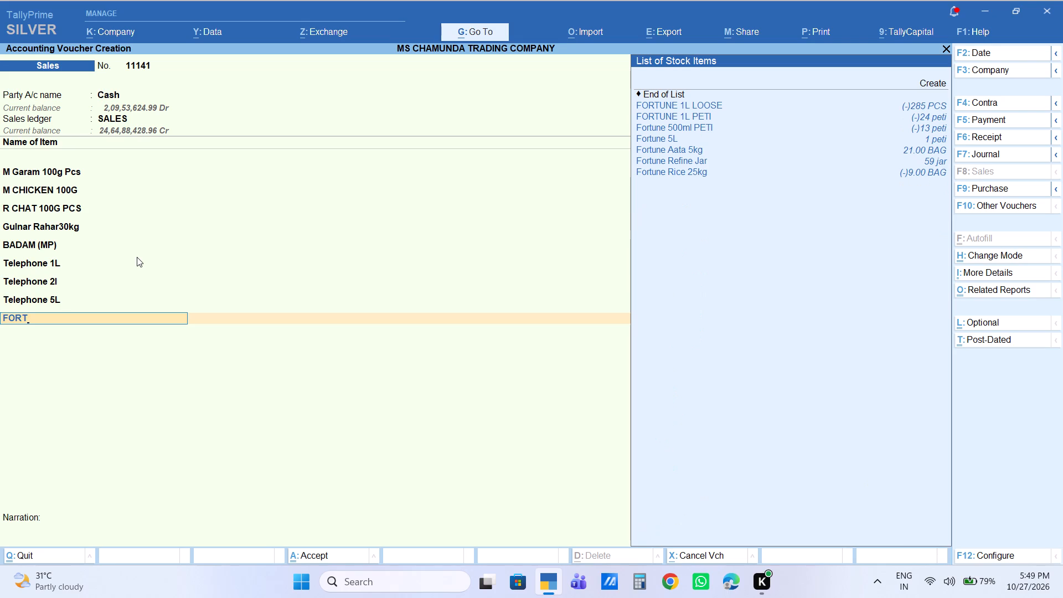
key("Down")
key("Down")
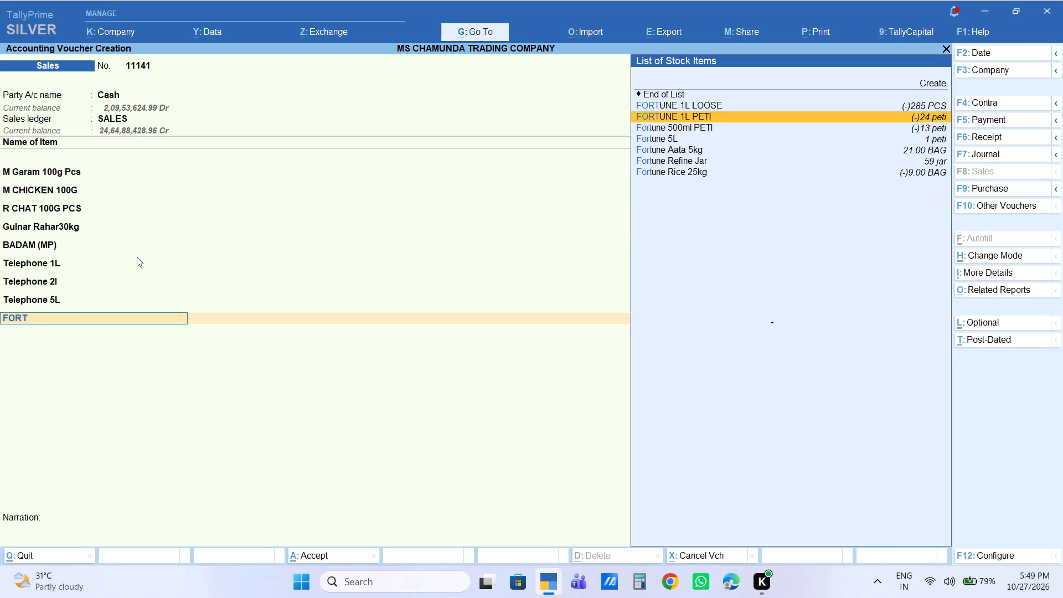
key("Return")
key("5")
key("Return")
key("Return")
key("Return")
key("Return")
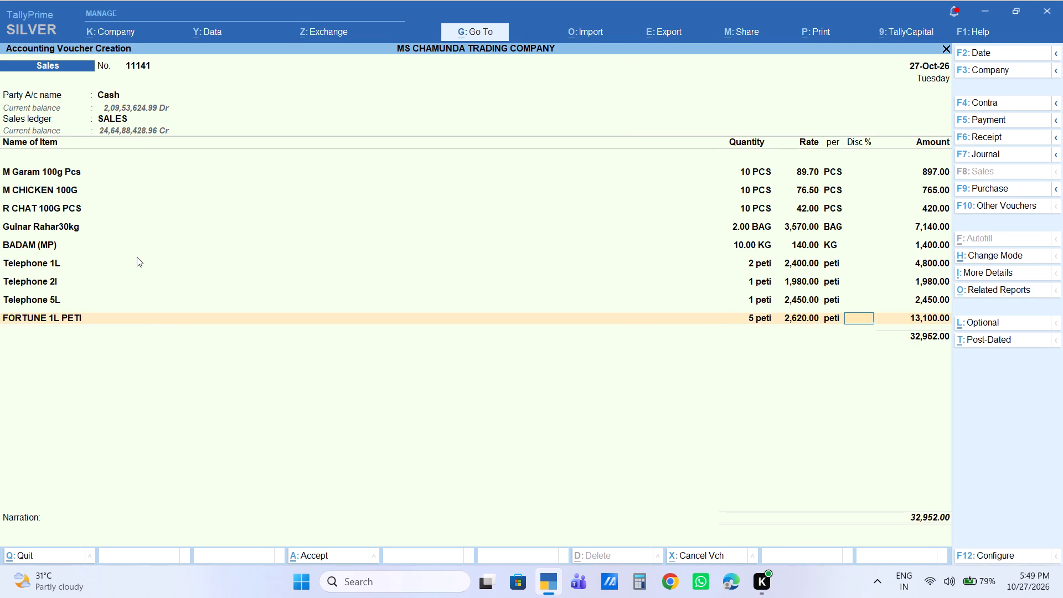
key("Return")
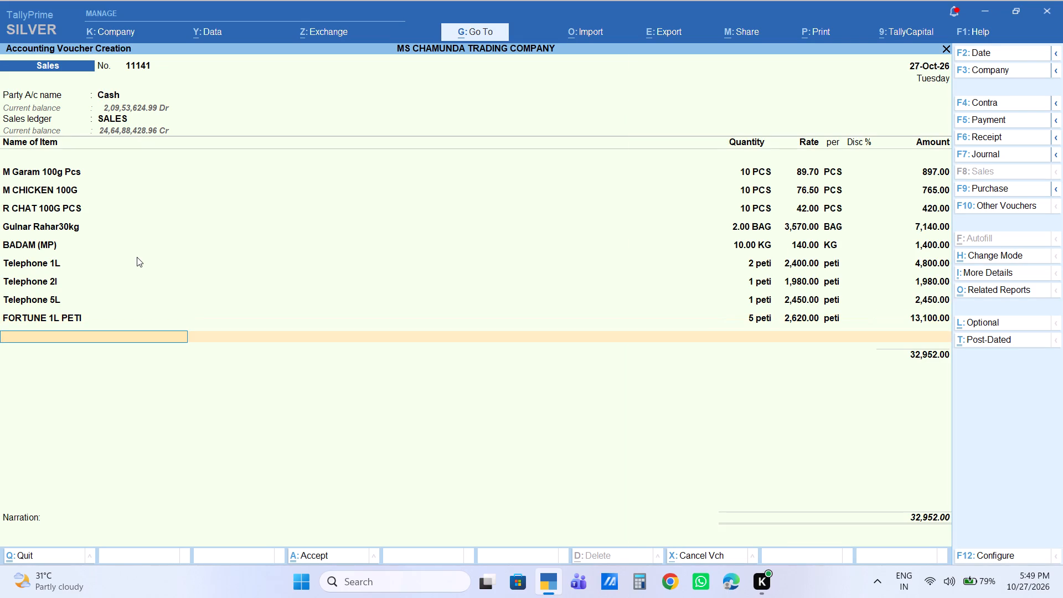
Add 5 peti of DALDA 1kg to the voucher at the default rate of 2,300 per peti.
type("DALDA")
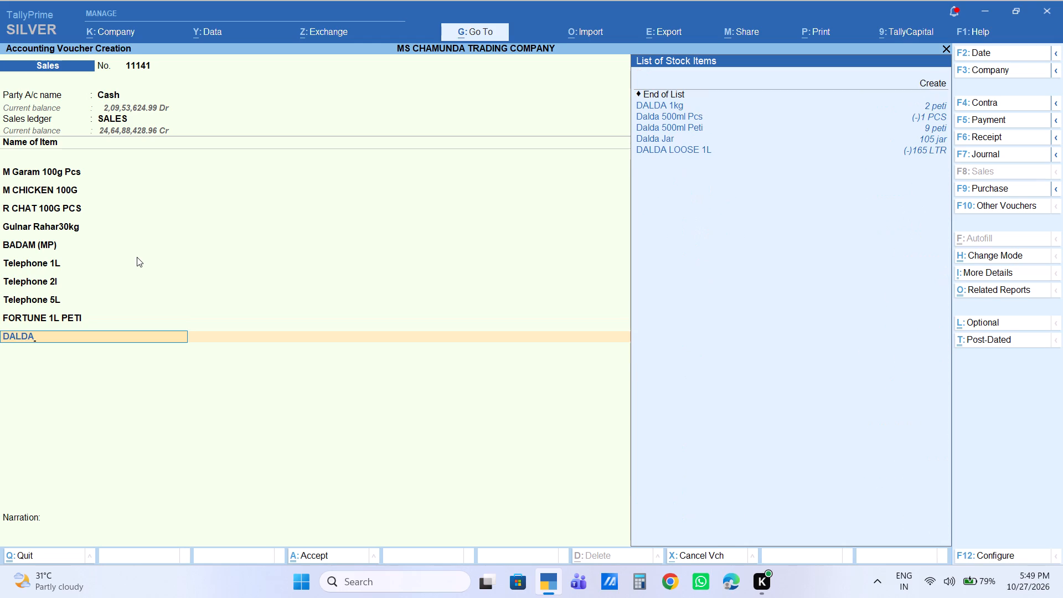
key("Down")
key("Down")
key("Down")
key("Up")
key("Up")
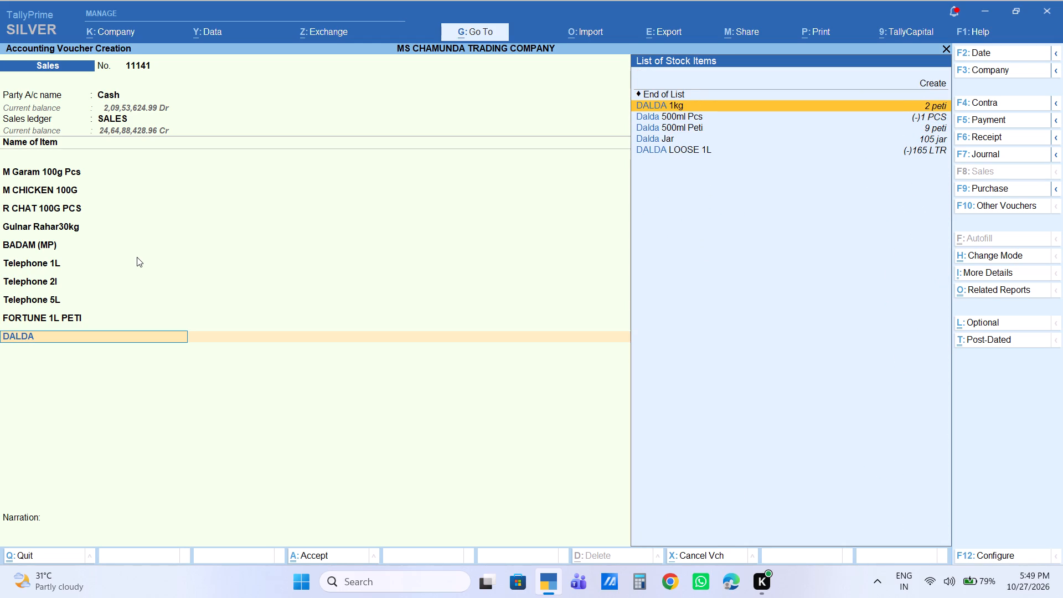
key("Return")
key("5")
key("Return")
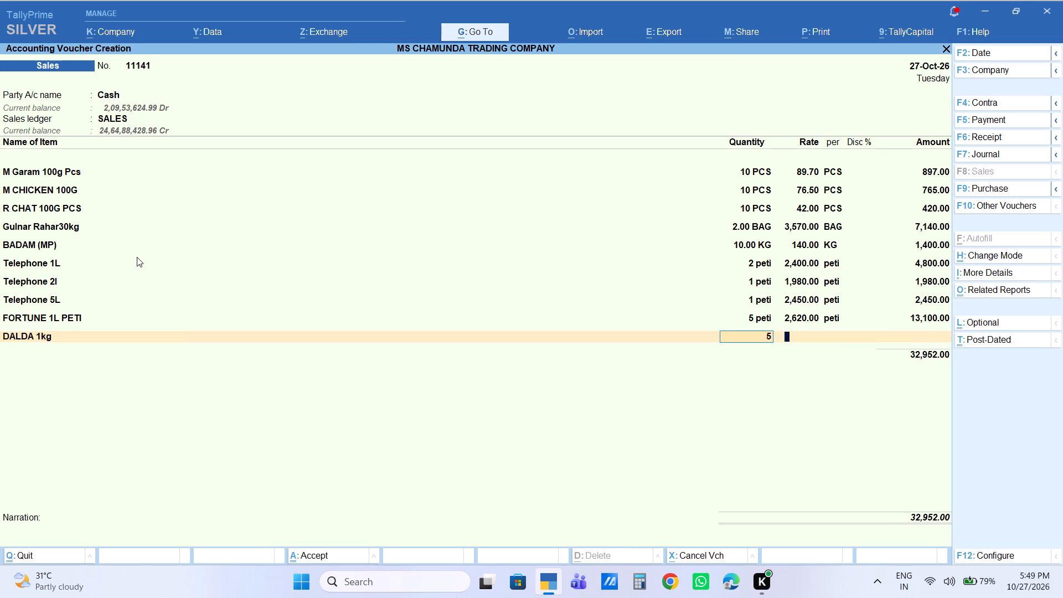
key("Return")
key("Return")
key("Return")
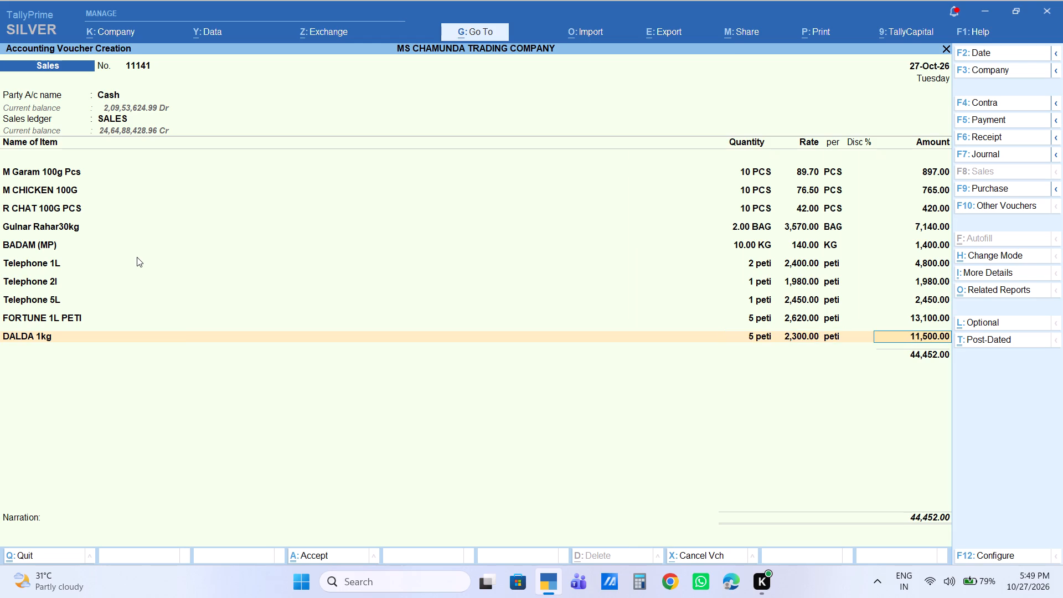
Correct the DALDA 1kg line to a quantity of 1 peti and an amount of 2260.
key("BackSpace")
key("BackSpace")
key("BackSpace")
key("BackSpace")
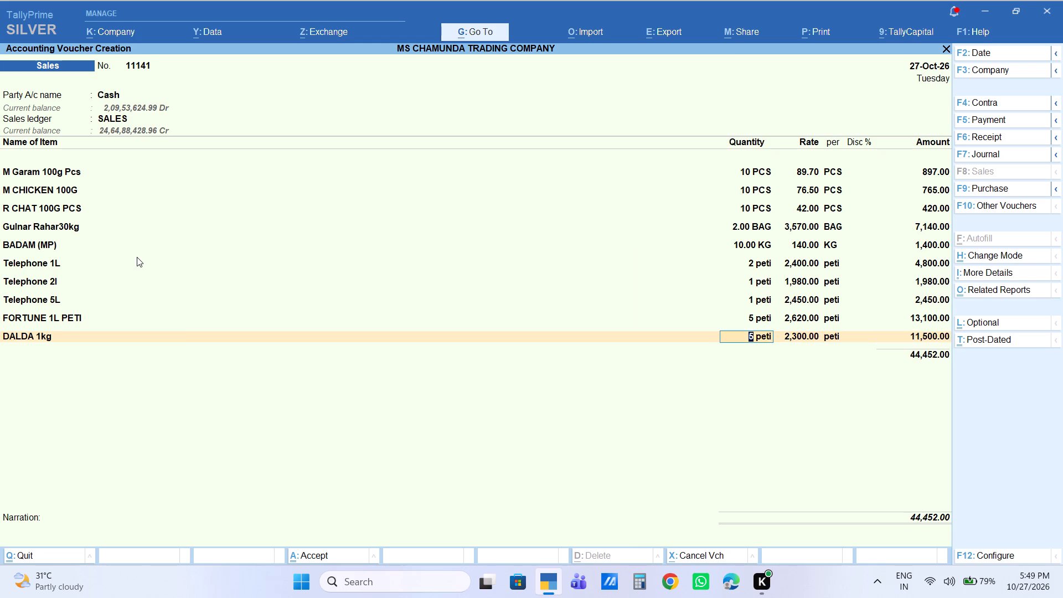
key("1")
key("Return")
key("Return")
key("Return")
key("Return")
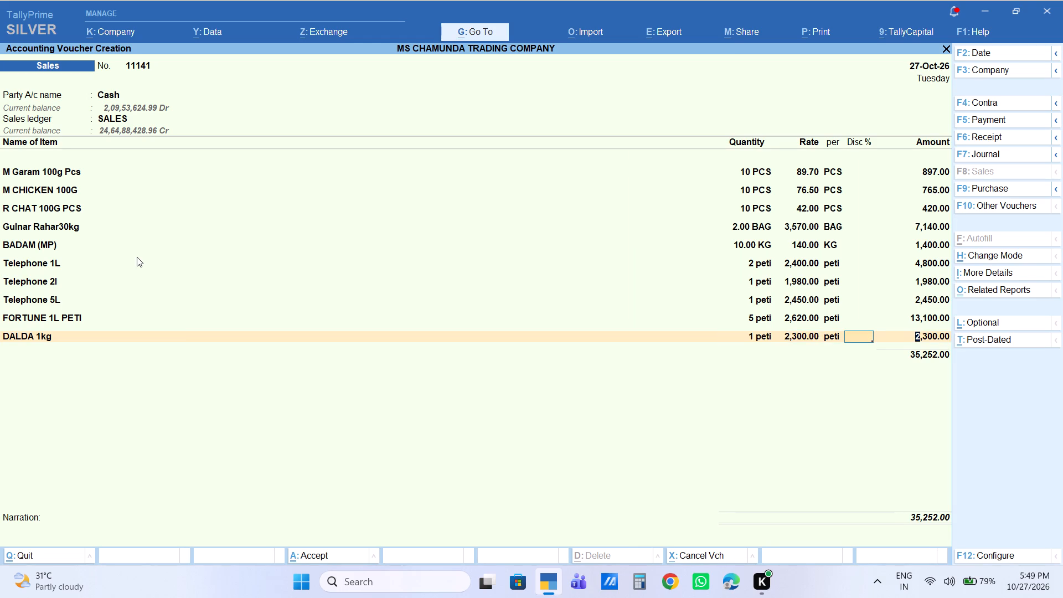
type("2260")
key("Return")
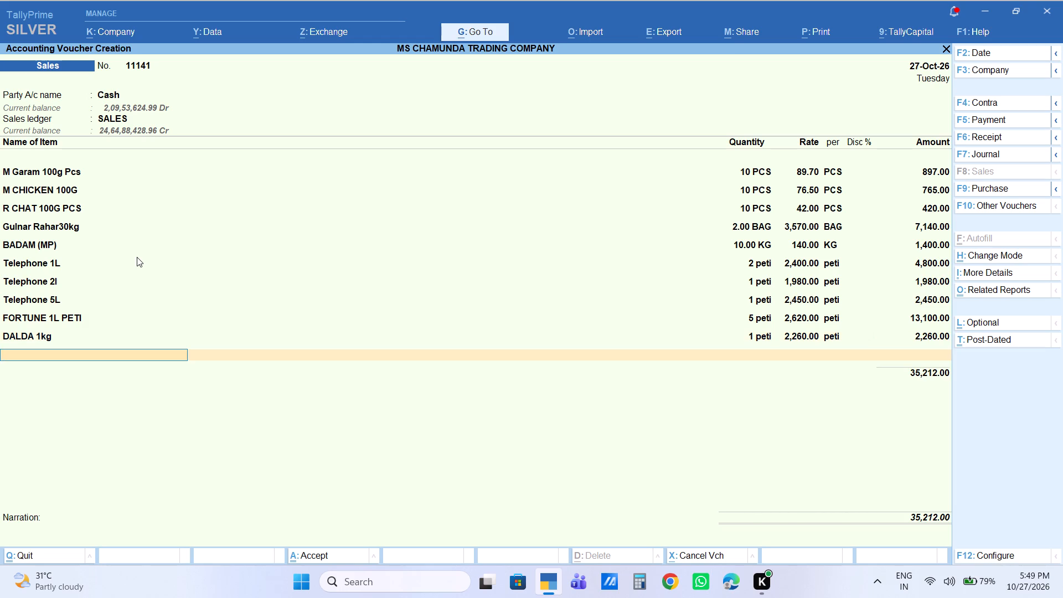
Add 5 KG of HALDI POWDER to the voucher with an amount of 600.
type("HA")
type("LDI")
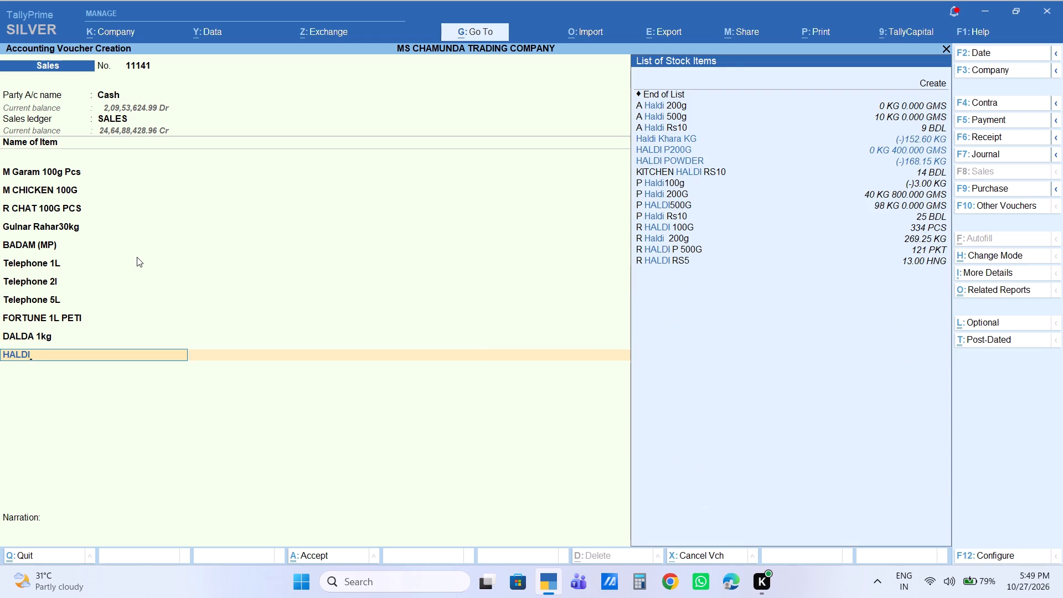
key("Down")
key("Down")
key("Down")
key("Down")
key("Up")
key("Return")
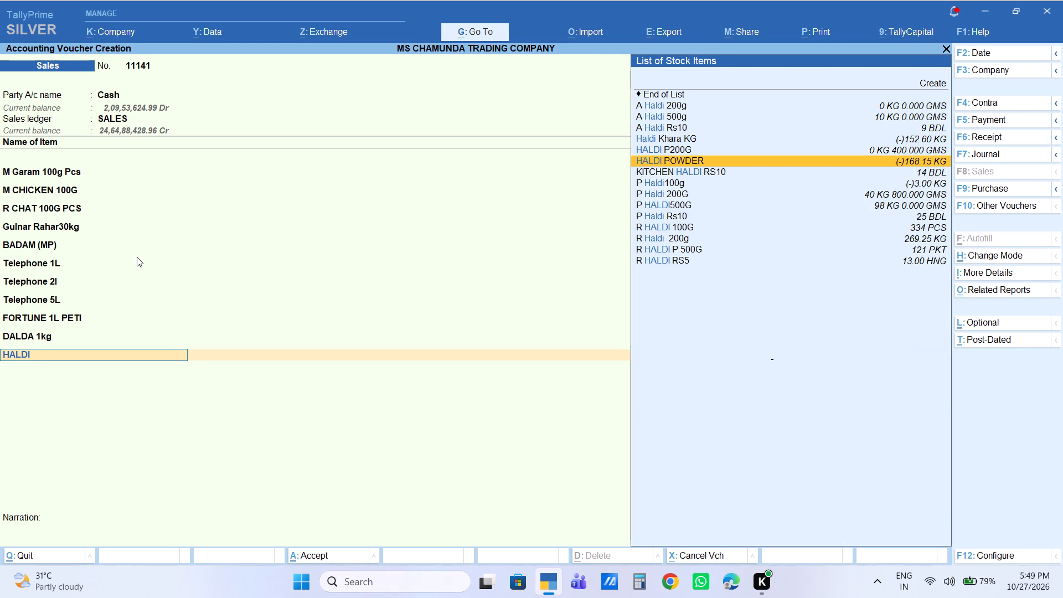
key("5")
key("Return")
key("Return")
key("Return")
key("Return")
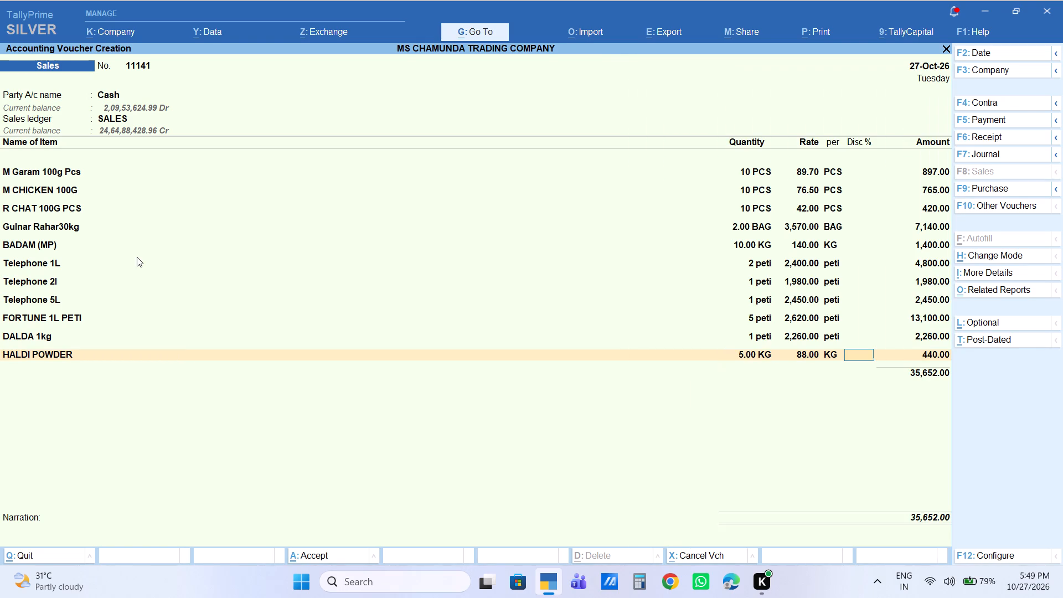
type("600")
key("Return")
Add 5 KG of Dhaniya Powder Loose to the voucher with an amount of 300.
type("DHANIYA")
key("Down")
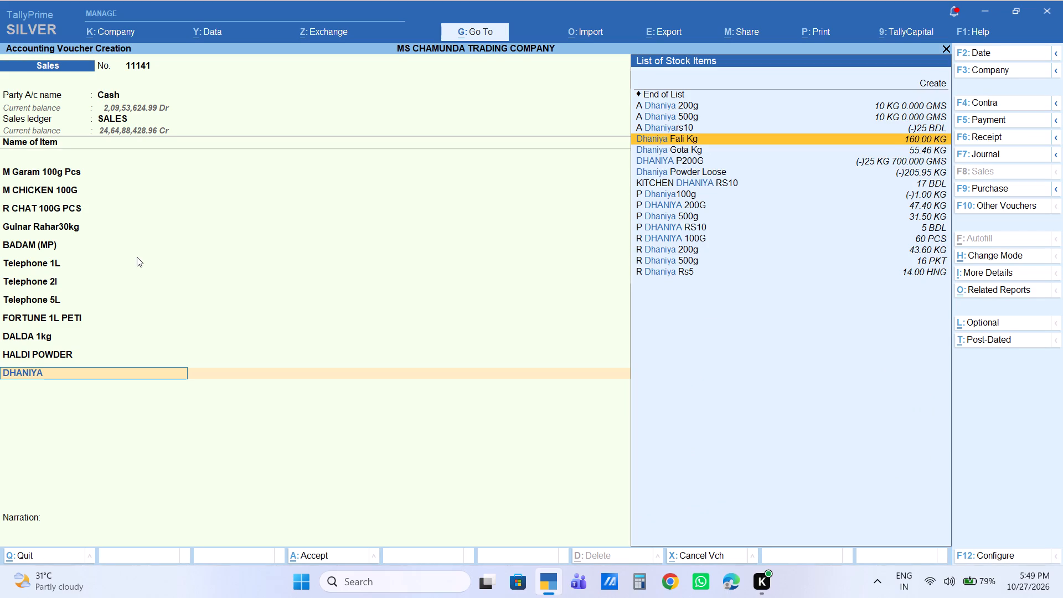
key("Down")
key("Down")
key("Down")
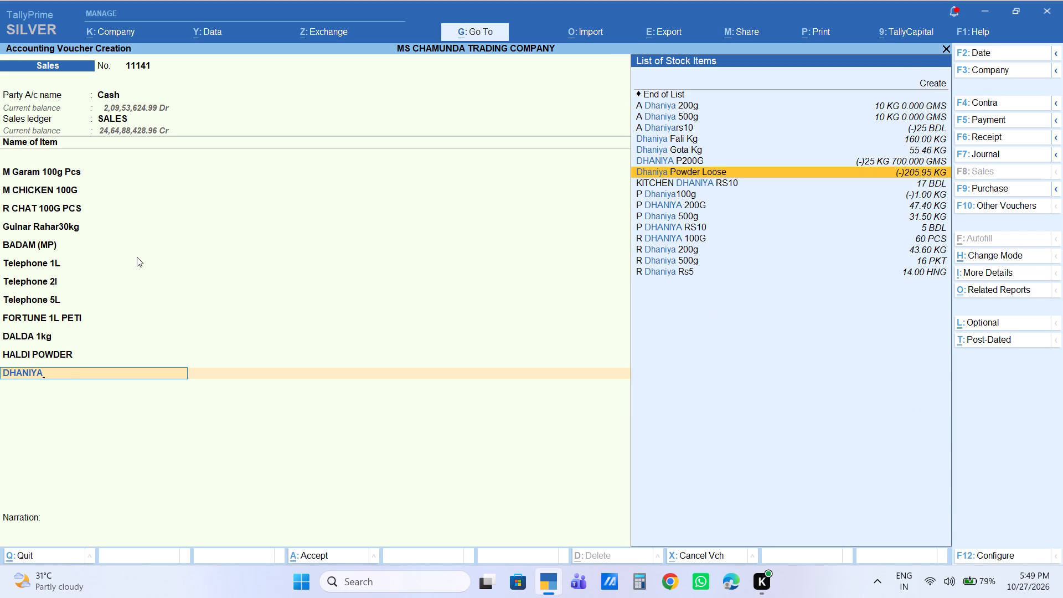
key("Return")
key("6")
key("BackSpace")
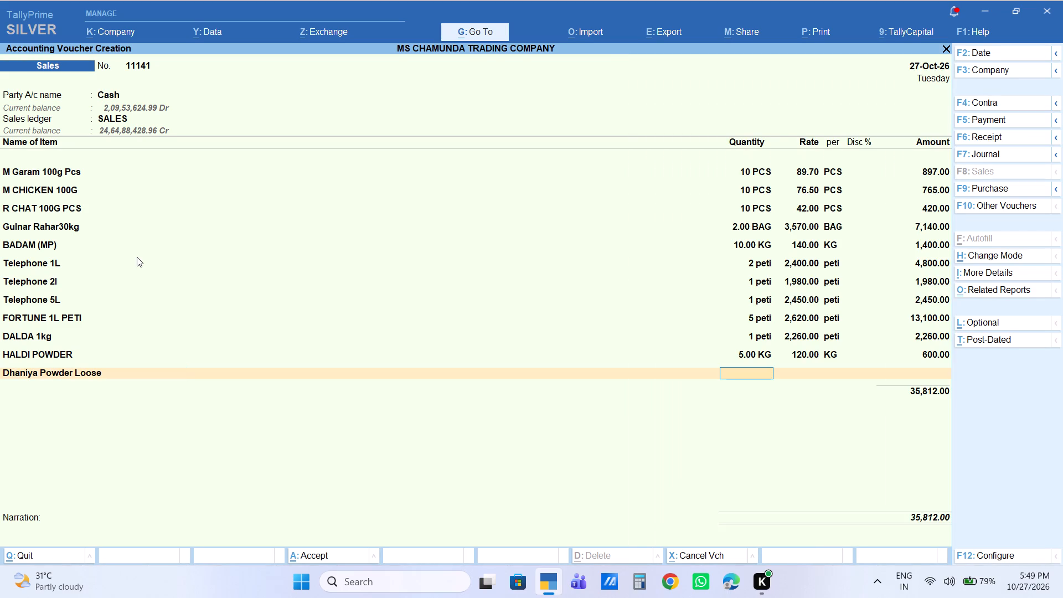
key("5")
key("Return")
key("Return")
key("Return")
key("Return")
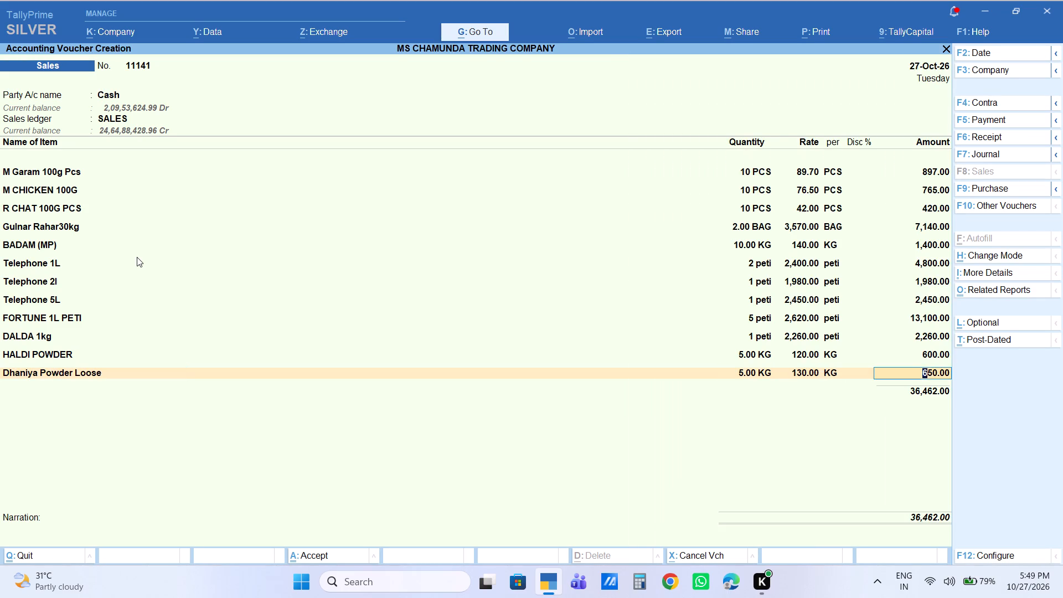
type("300")
key("Return")
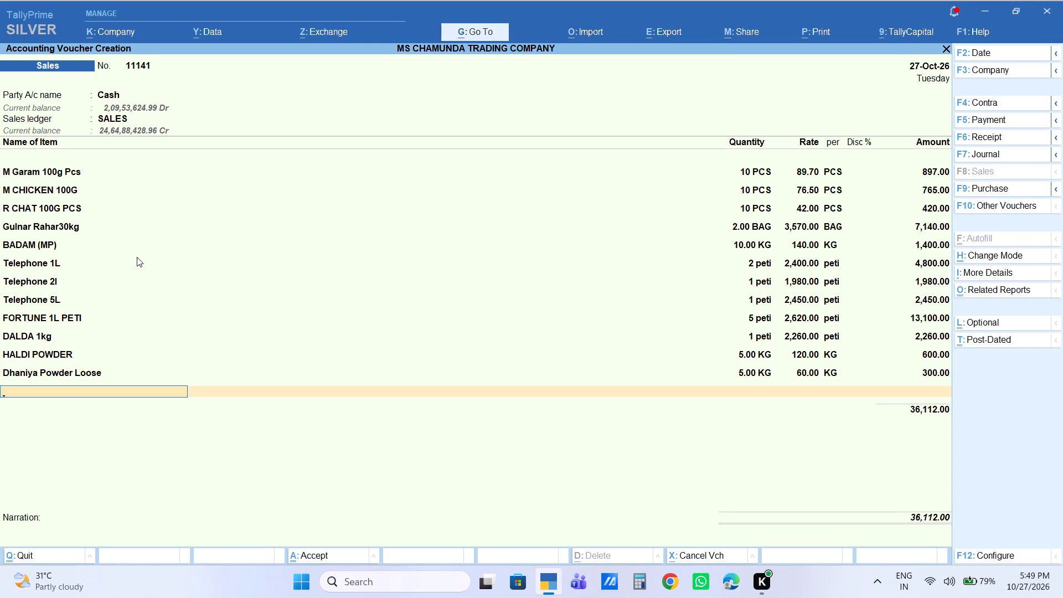
Add 5 KG of MIRCHA POWDER to the voucher with an amount of 800.
type("MIRCHA")
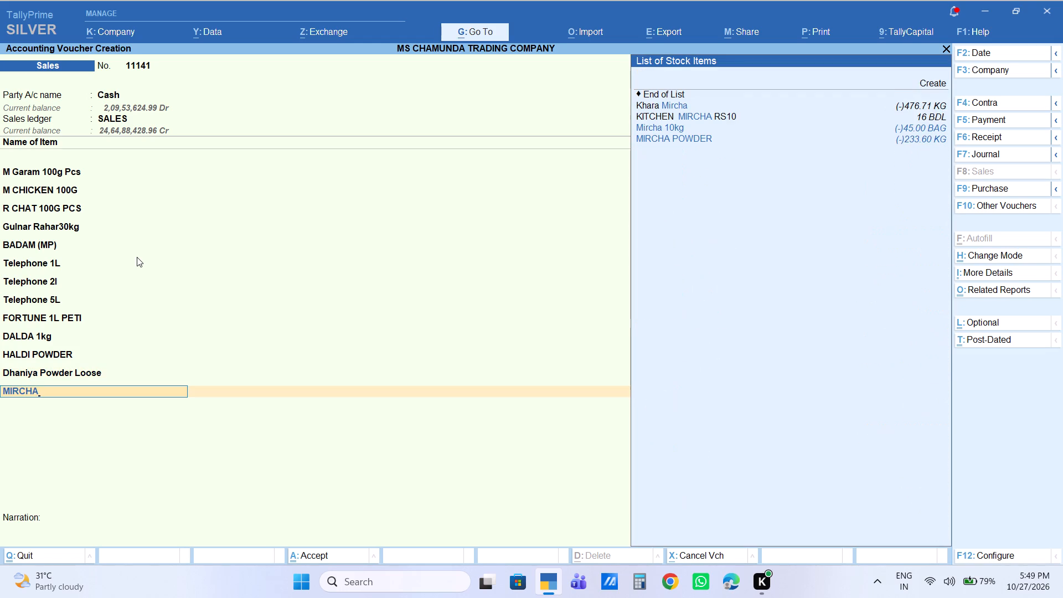
key("Down")
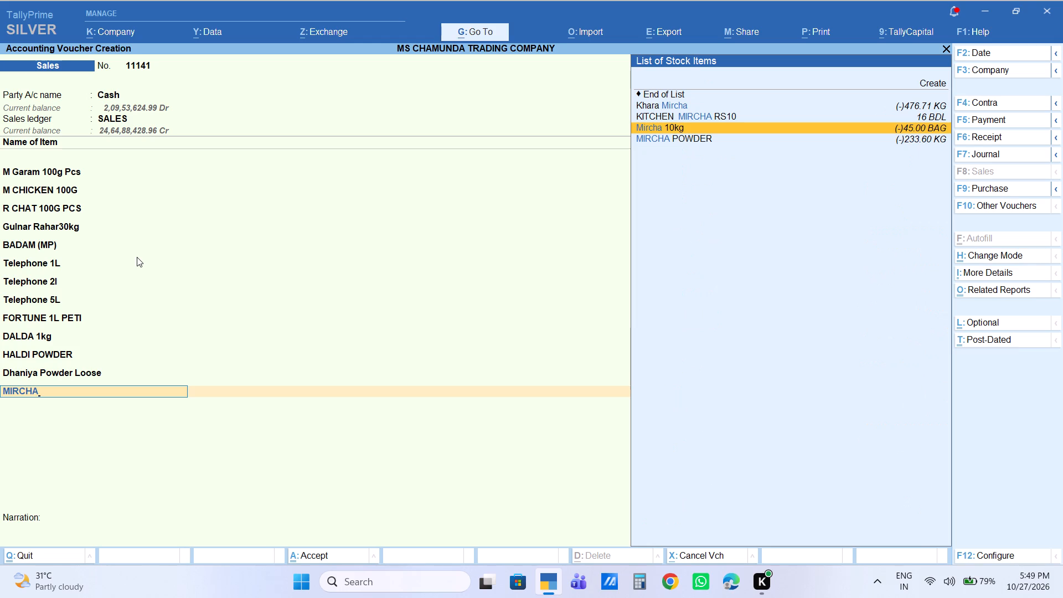
key("Down")
key("Return")
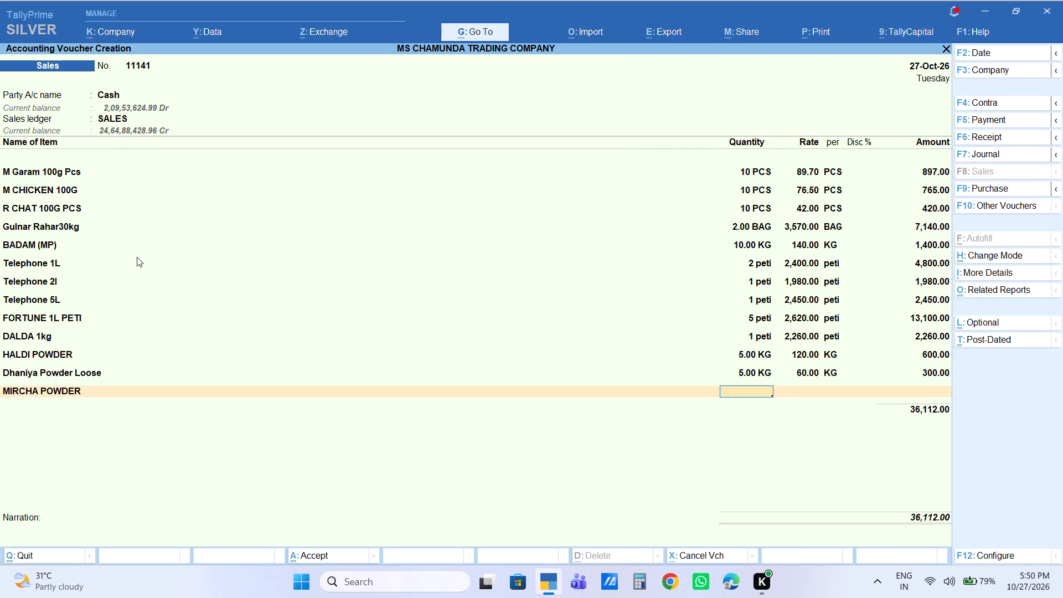
key("5")
key("Return")
key("Return")
key("Return")
key("Return")
type("800")
key("Return")
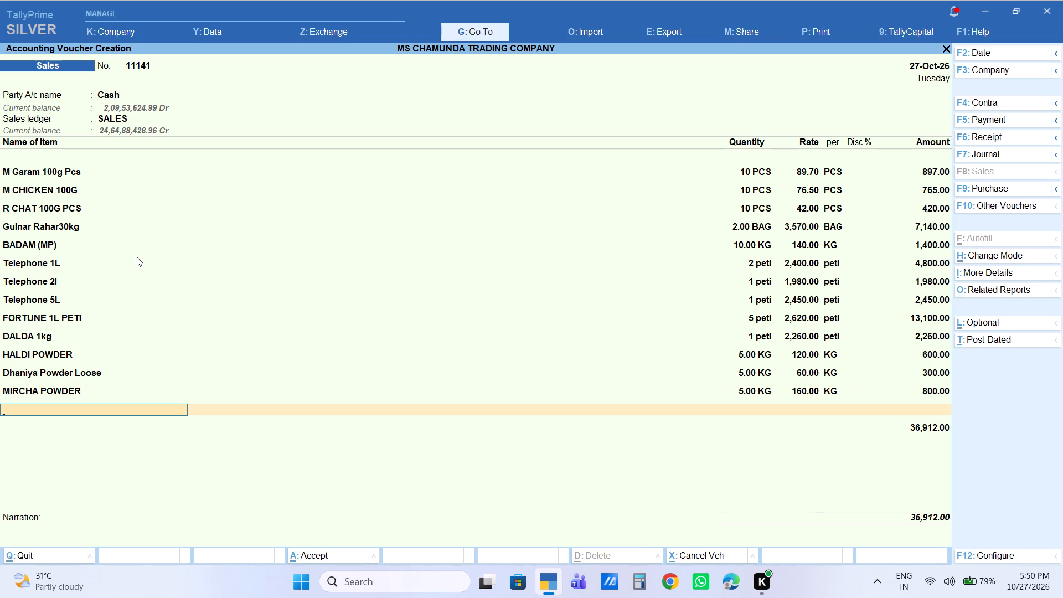
Add 13 KG of Dhaniya Gota Kg to the voucher with an amount of 2470.
type("DHANIYA")
key("Down")
key("Down")
key("Return")
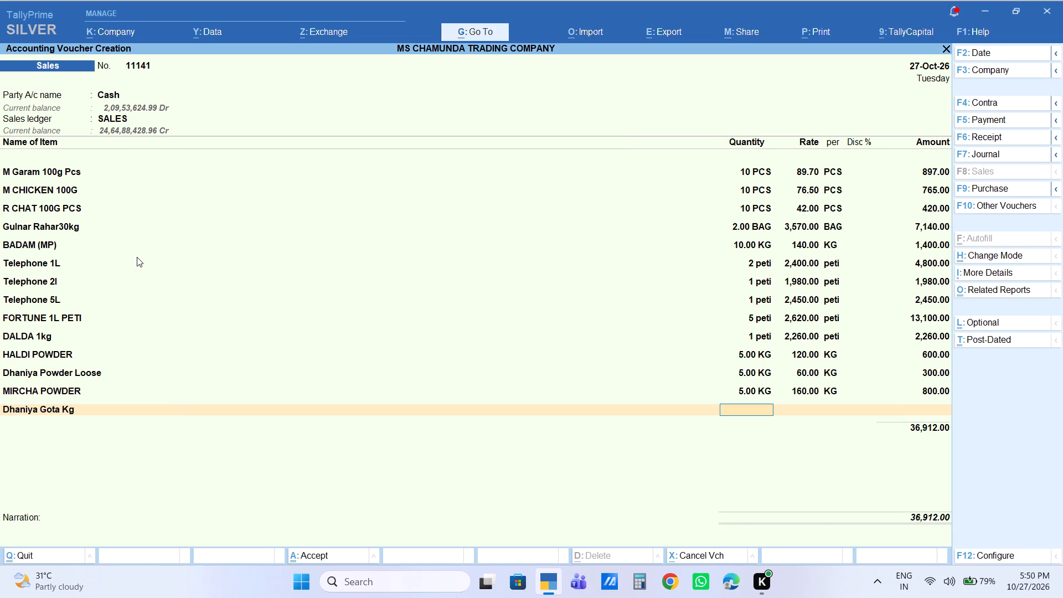
type("13")
key("Return")
key("Return")
key("Return")
key("Return")
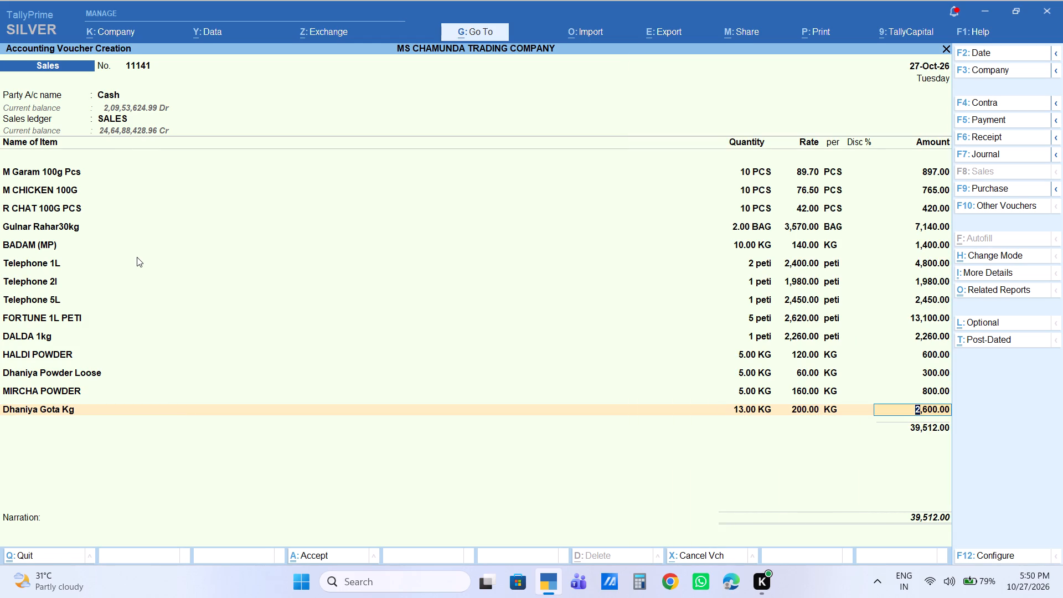
type("2470")
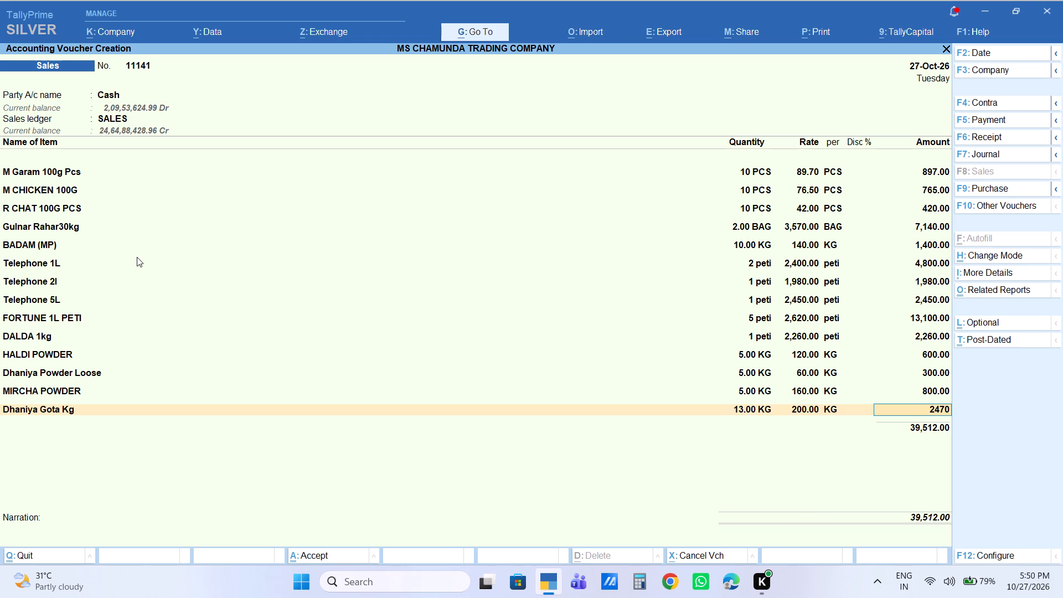
key("Return")
key("Return")
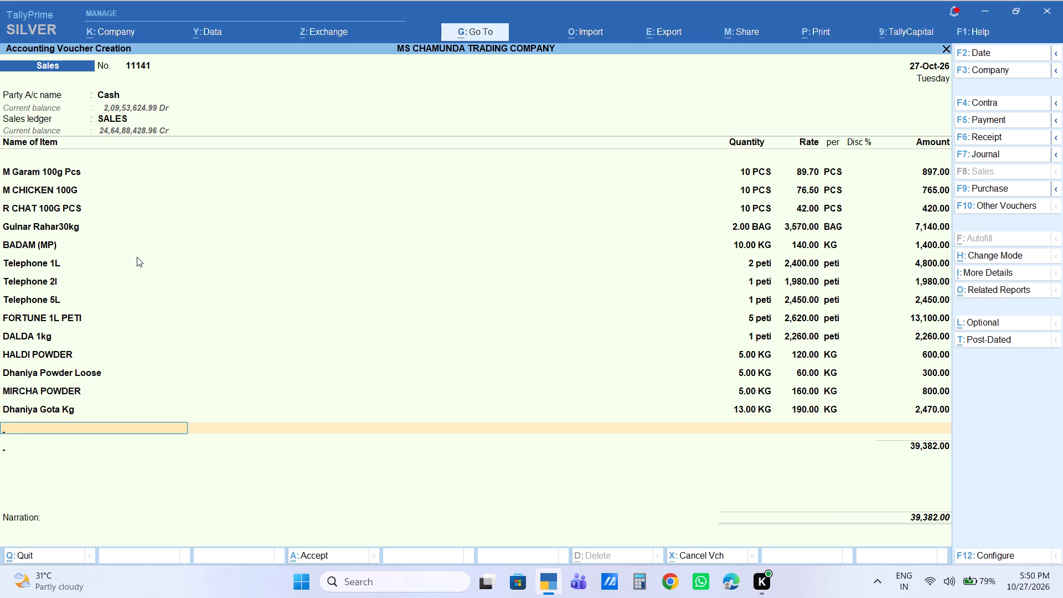
Add a Labour Charge of 30 to the cash sales voucher and save the voucher without a narration.
type("LA")
key("Return")
key("Return")
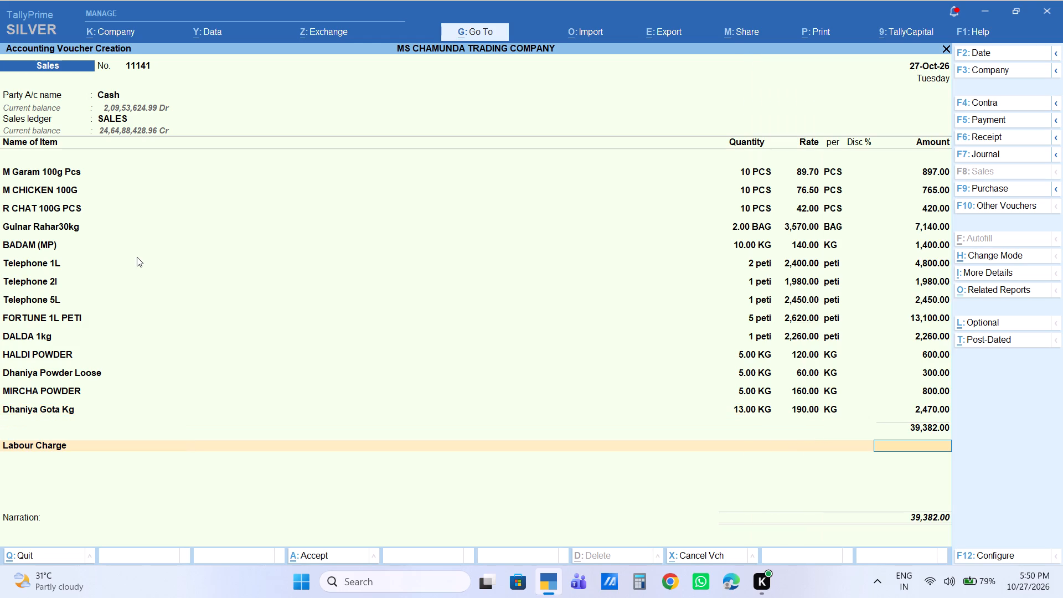
type("30")
key("Return")
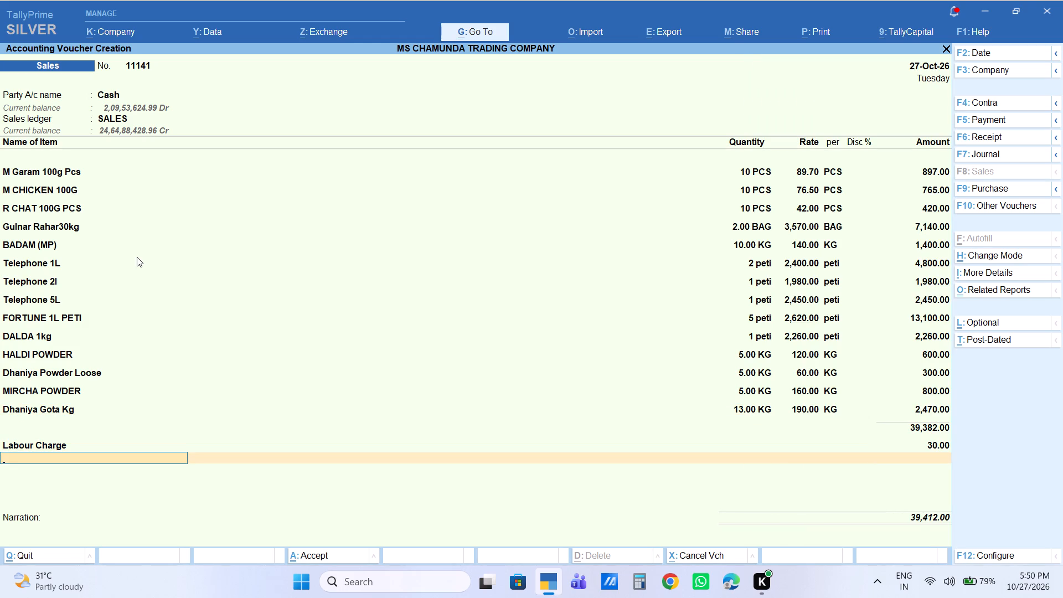
key("Return")
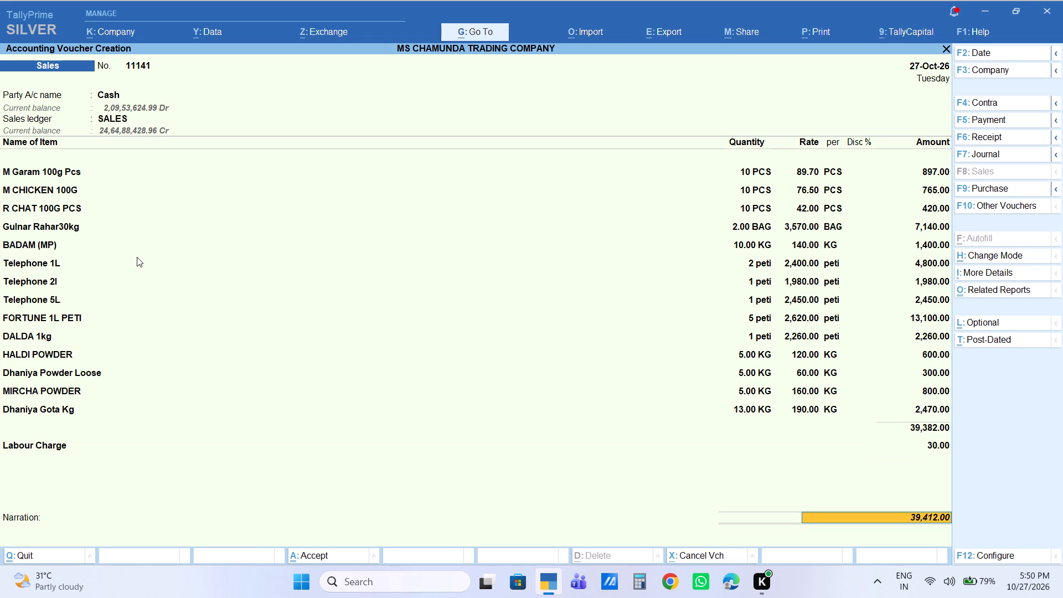
key("Return")
key("Return")
key("Return")
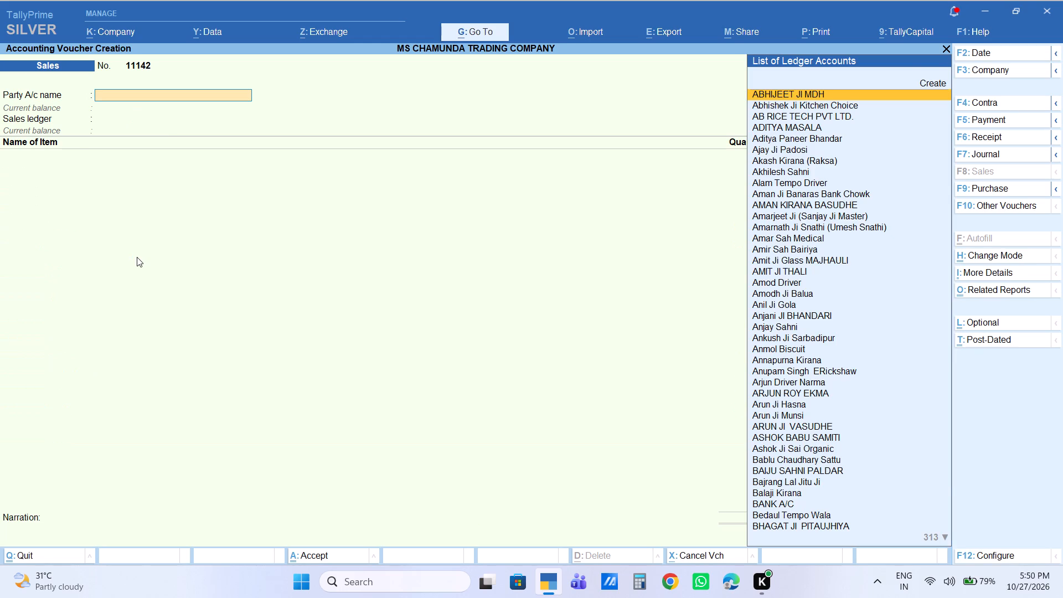
Leave voucher entry and open the stock item monthly summary for Telephone 1L from the inventory books.
key("Escape")
key("Escape")
type("DI")
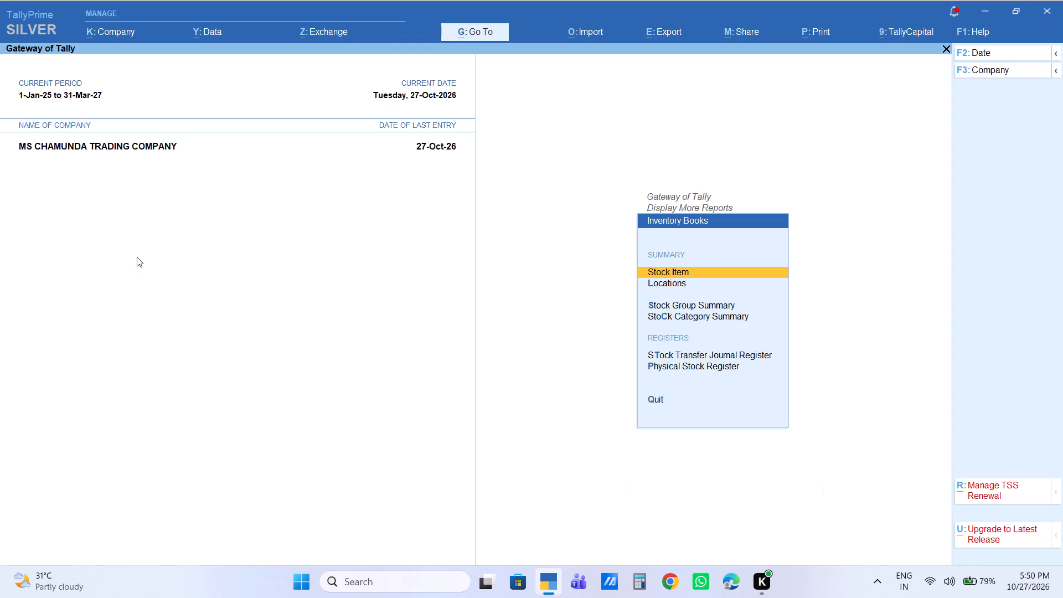
key("Return")
type("TELEP")
key("Down")
key("Return")
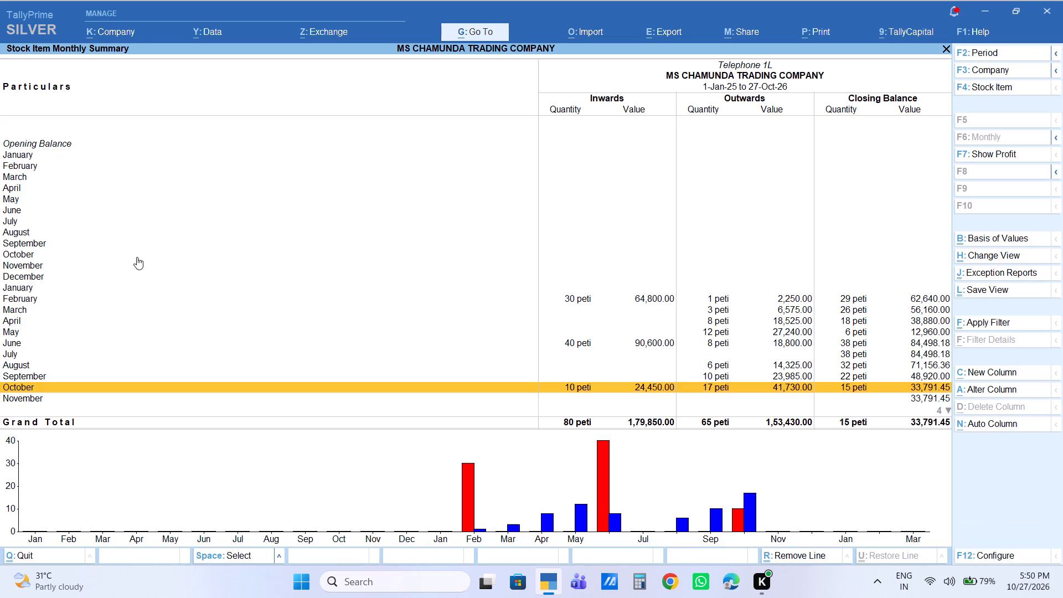
Open the October vouchers of Telephone 1L and view the 8-Oct-26 purchase voucher from HARYANA TRADERS.
key("Return")
key("Down")
key("Down")
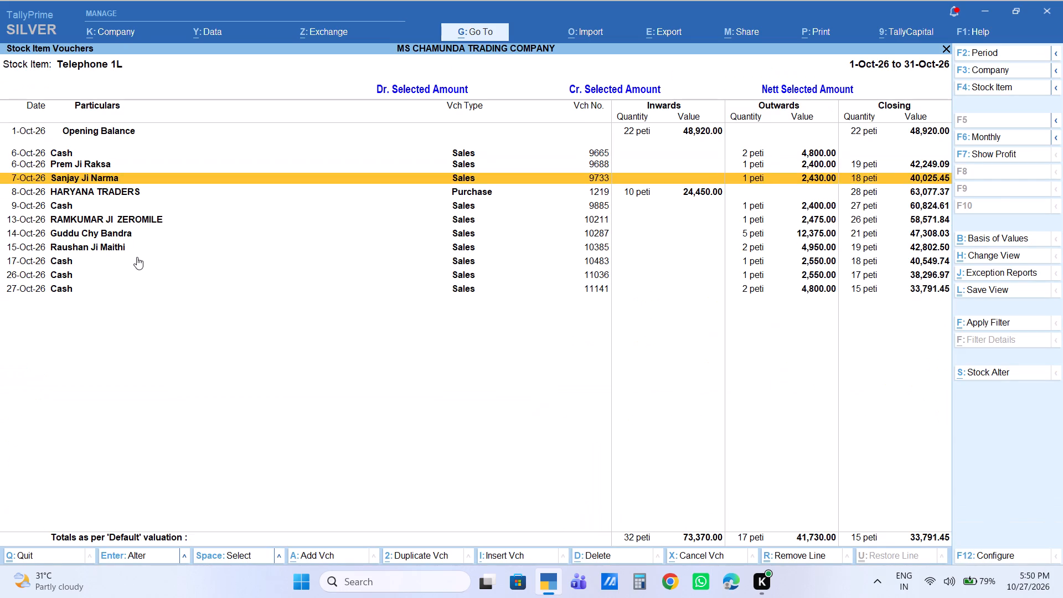
key("Down")
key("Return")
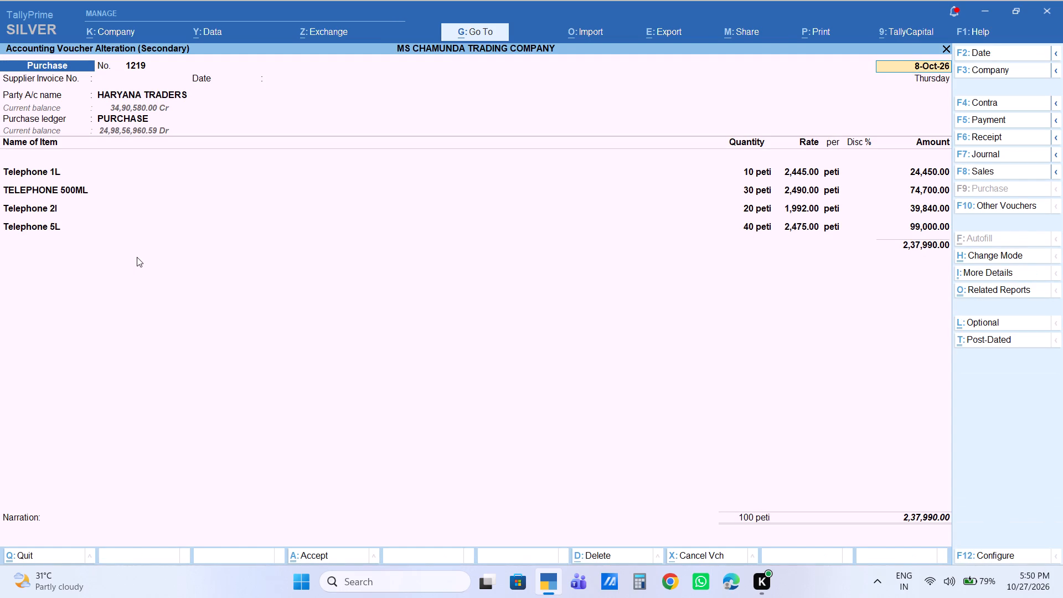
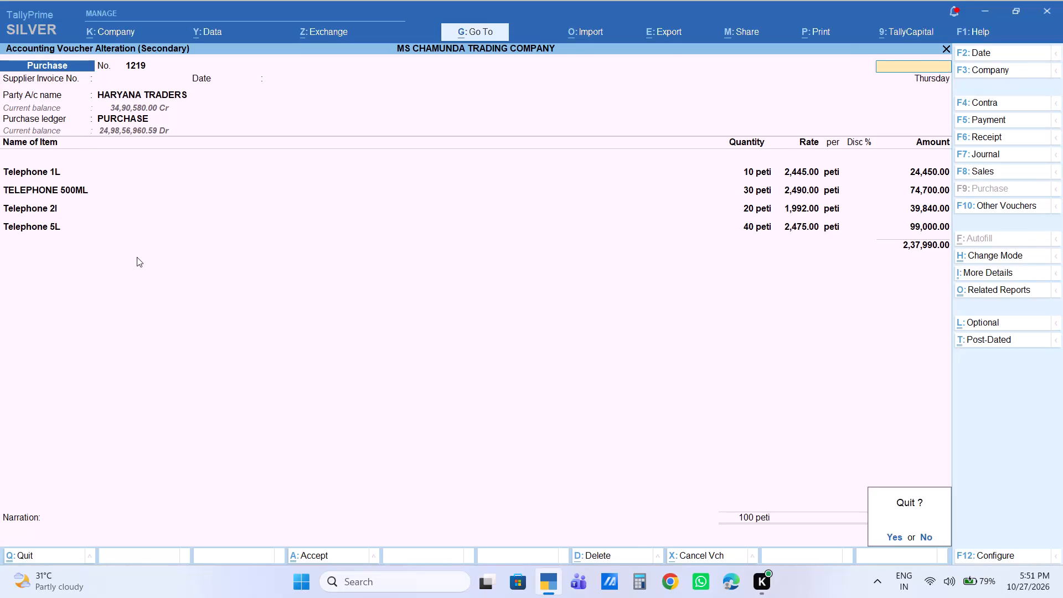
Close the purchase voucher and the stock item reports, going back to the main Gateway of Tally.
key("Escape")
key("Escape")
key("Escape")
key("Escape")
key("Escape")
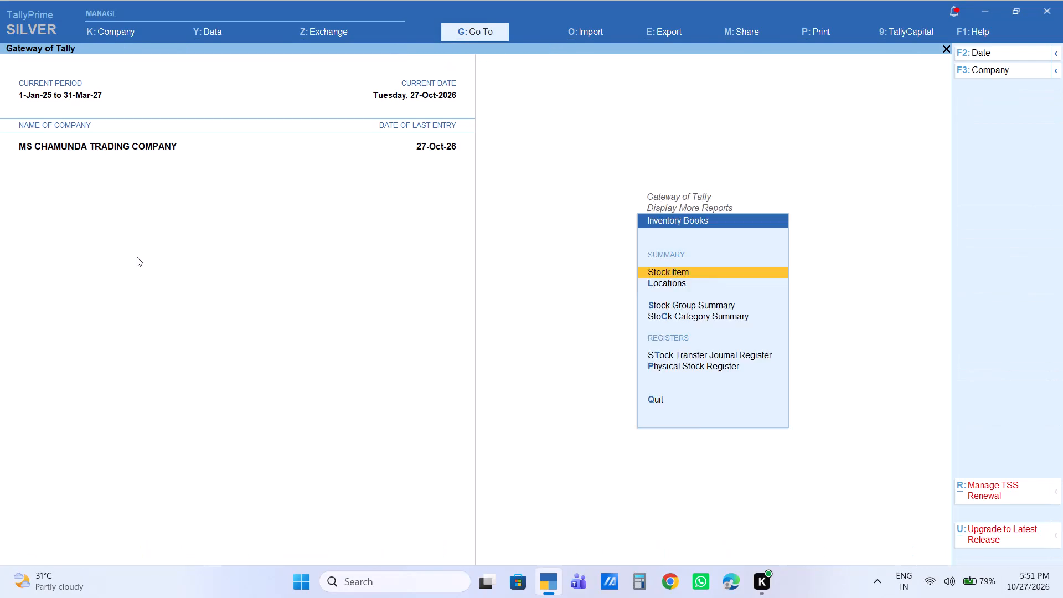
key("Escape")
key("Escape")
key("Escape")
key("Escape")
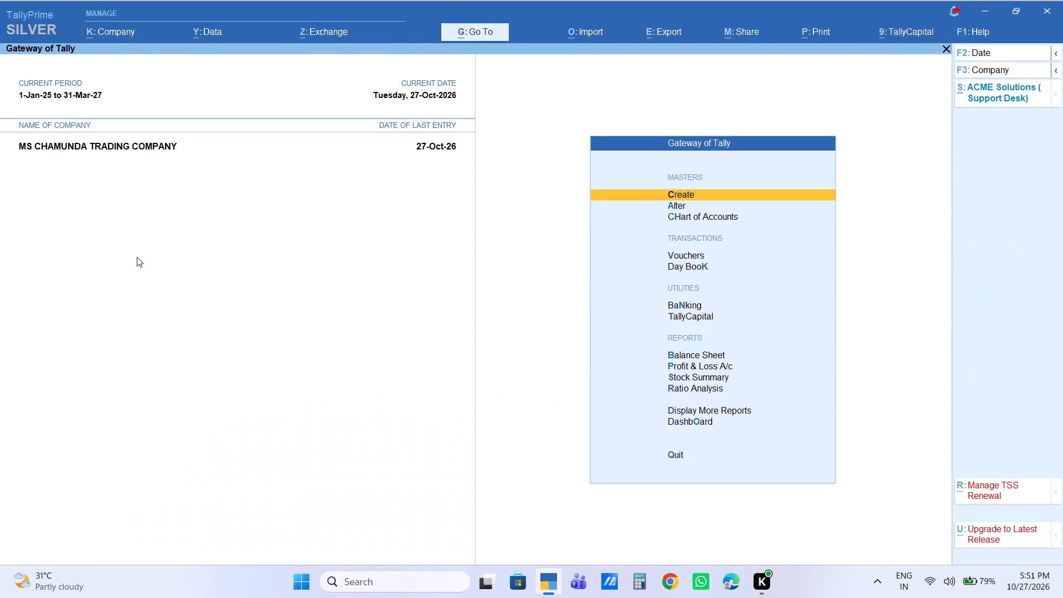
Start a new sales voucher with Cash as the party, keeping the default party details.
key("Down")
key("Down")
key("Down")
key("Return")
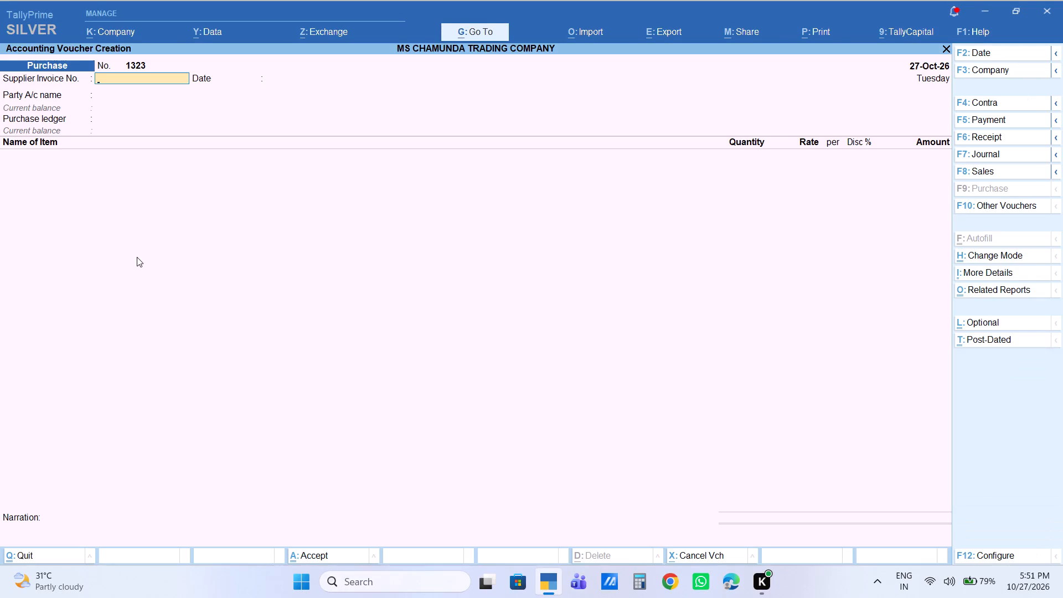
key("F8")
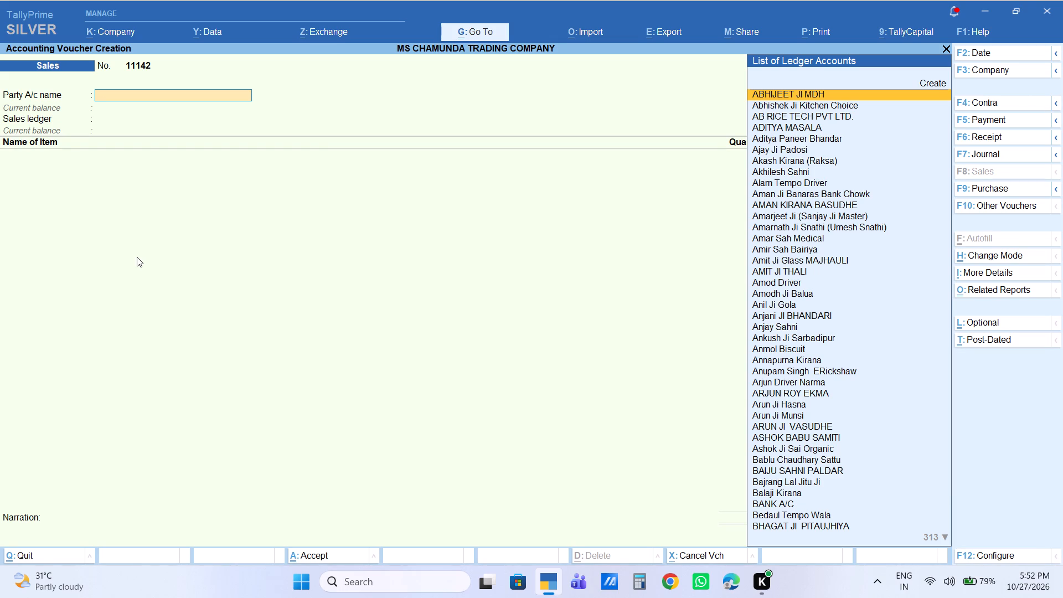
type("CAS")
key("Return")
key("Return")
key("Return")
key("Return")
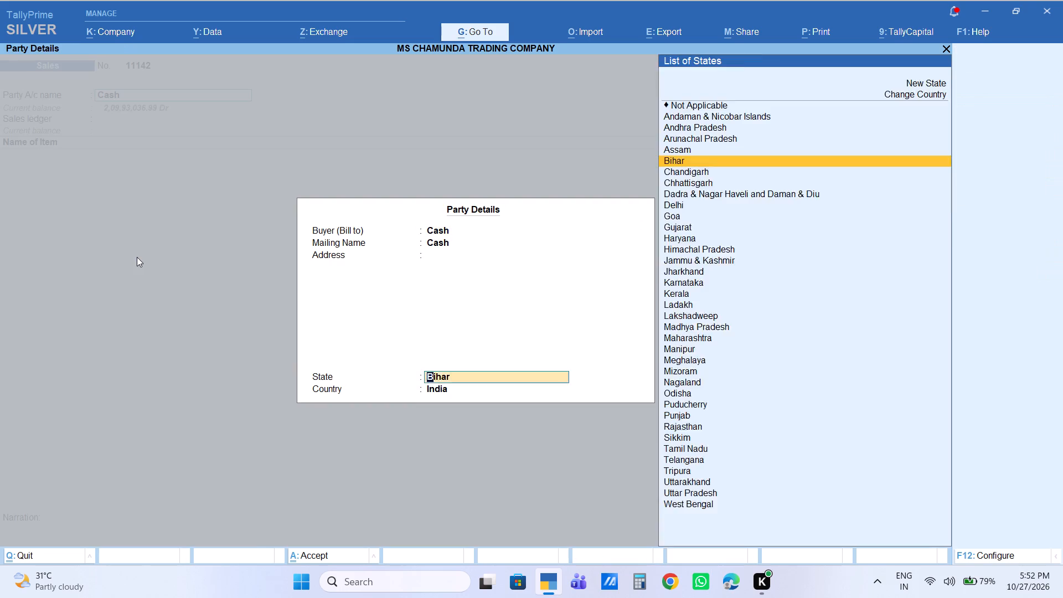
key("Return")
key("Return")
Add 0.25 KG of Jmain KG to the voucher at the suggested rate of 240, for an amount of 60.
type("JMAI")
key("Down")
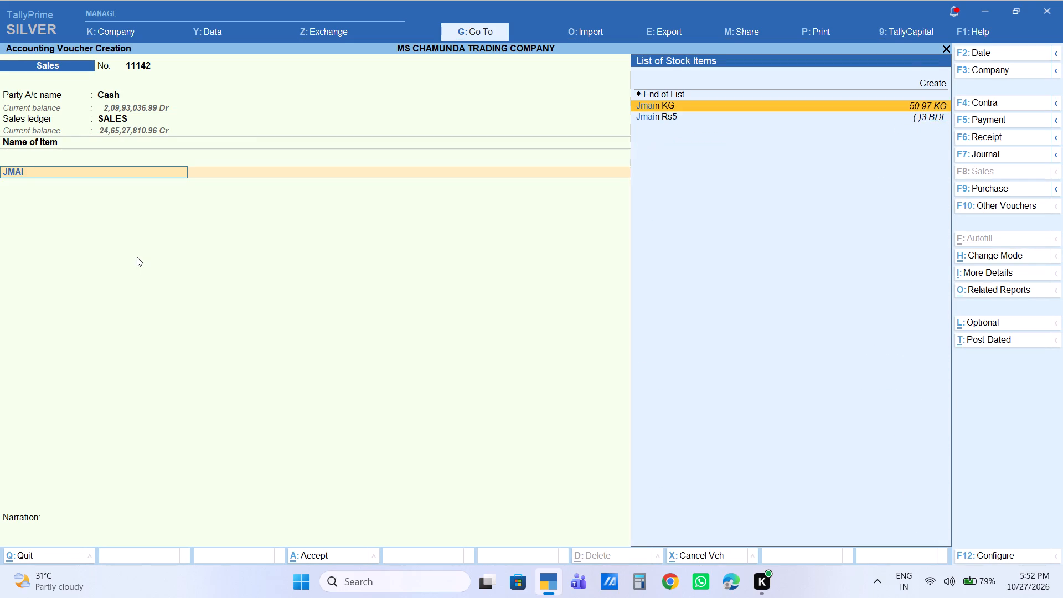
key("Return")
type(".25")
key("Return")
key("Return")
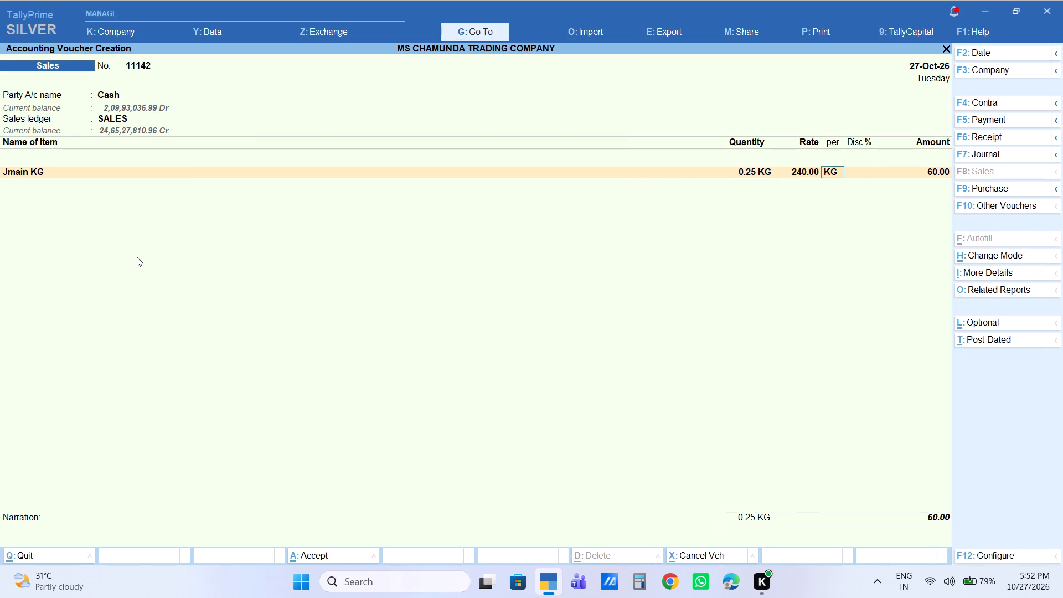
key("Return")
key("Return")
key("Return")
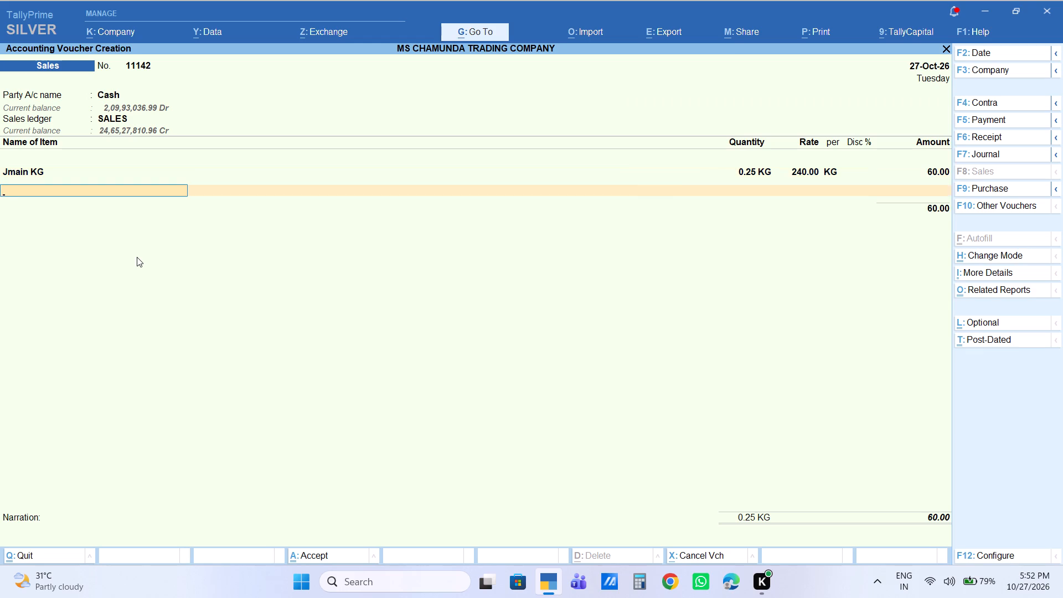
Add 0.25 KG of PANCHFORAN KG to the voucher at the suggested rate of 160, for an amount of 40.
type("PANCH")
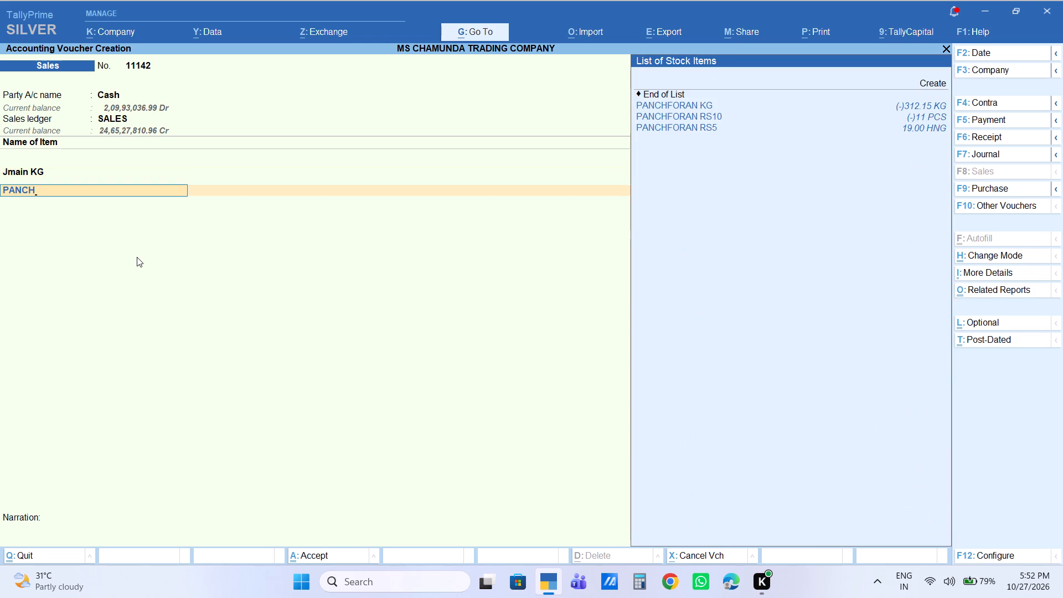
key("Down")
key("Return")
type(".25")
key("Return")
key("Return")
key("Return")
key("Return")
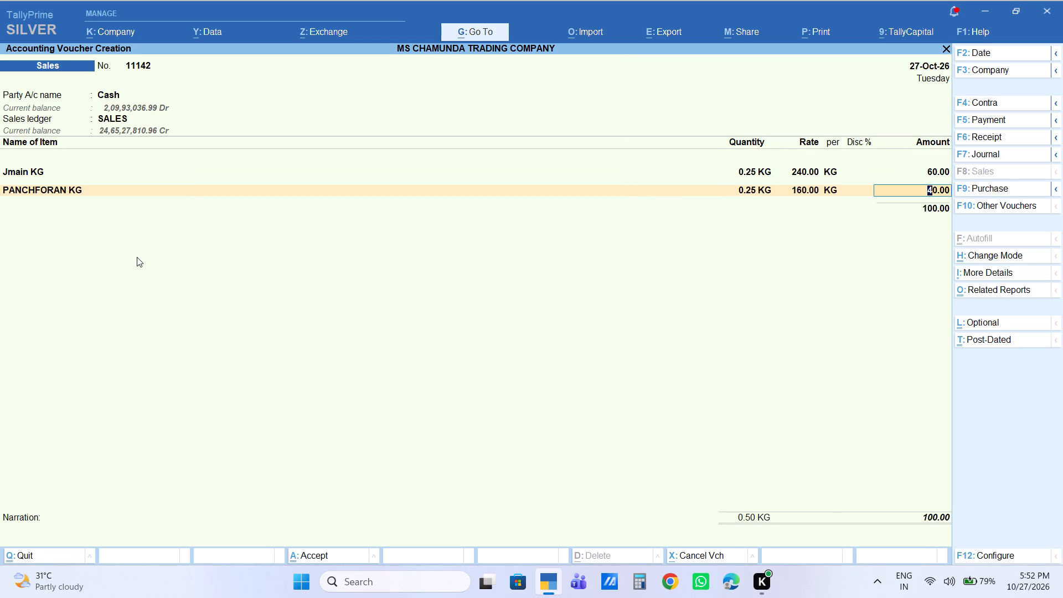
key("Return")
Add 1 PCS of Hing 50g PCS to the voucher with an amount of 150.
type("HING")
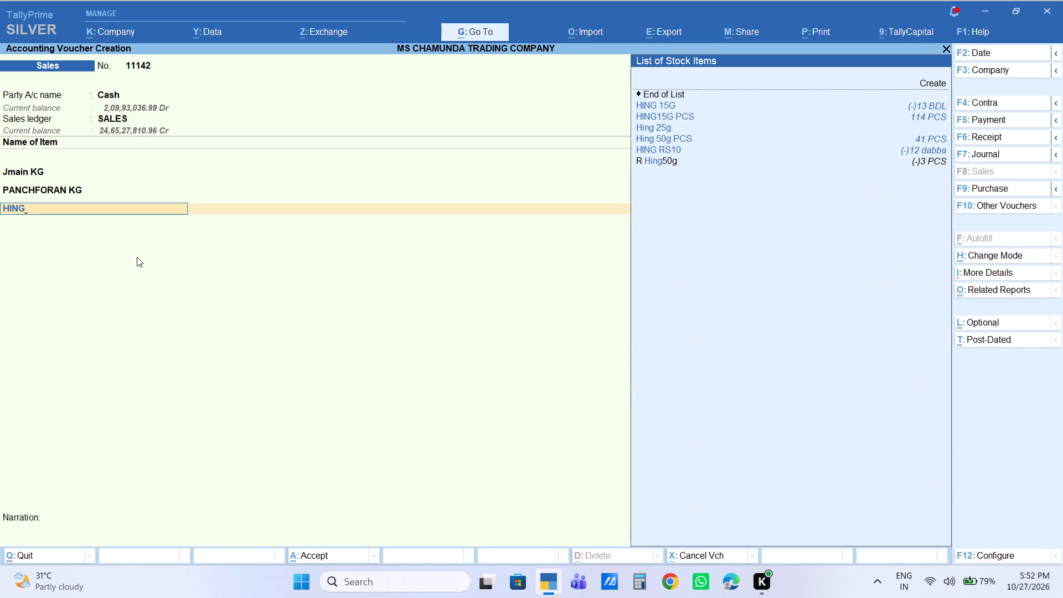
key("Down")
key("Down")
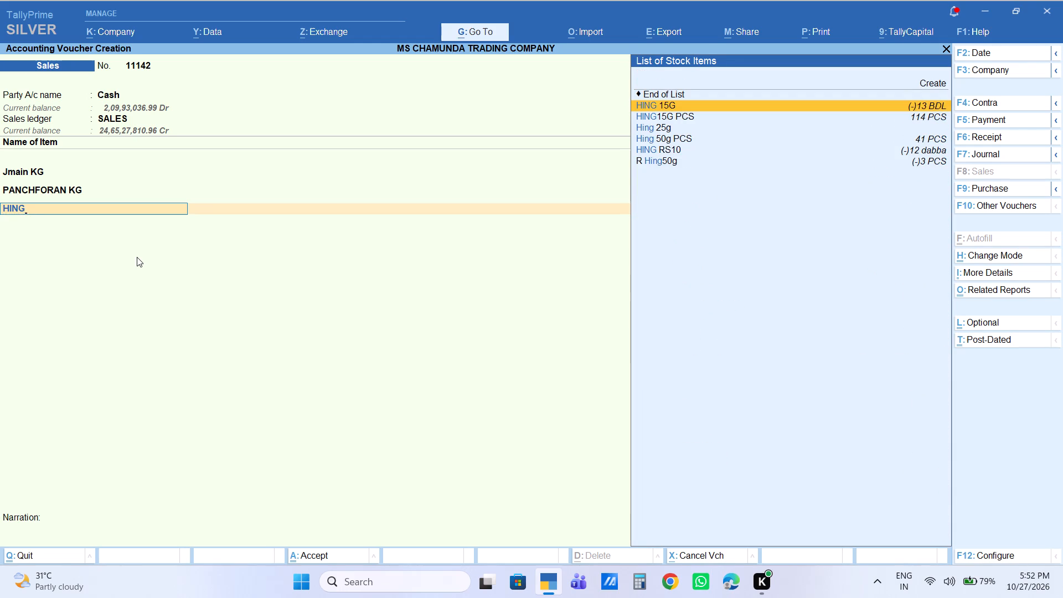
key("Down")
key("Down")
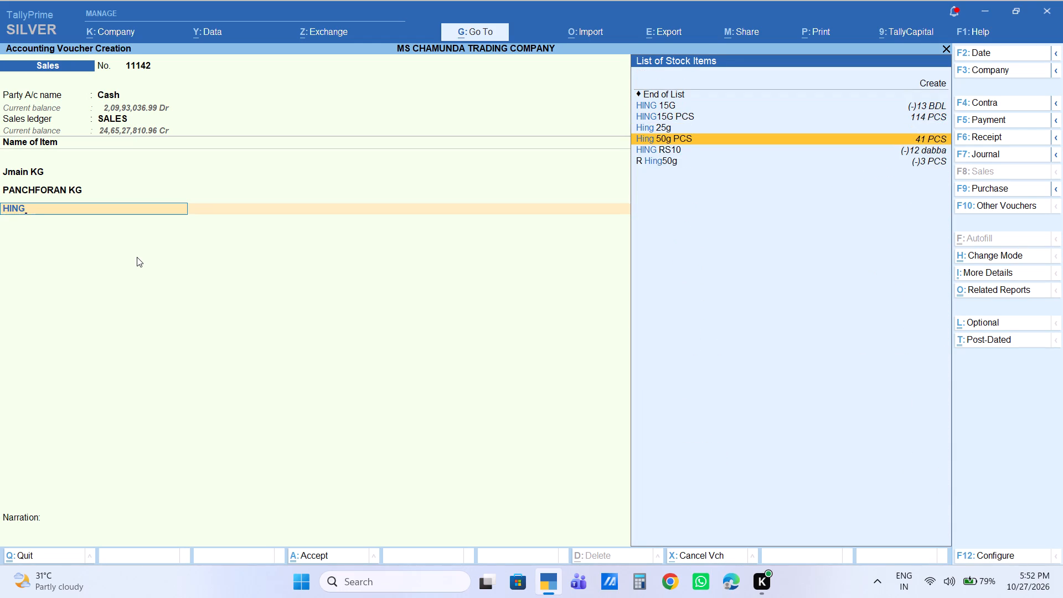
key("Return")
key("1")
key("Return")
key("Return")
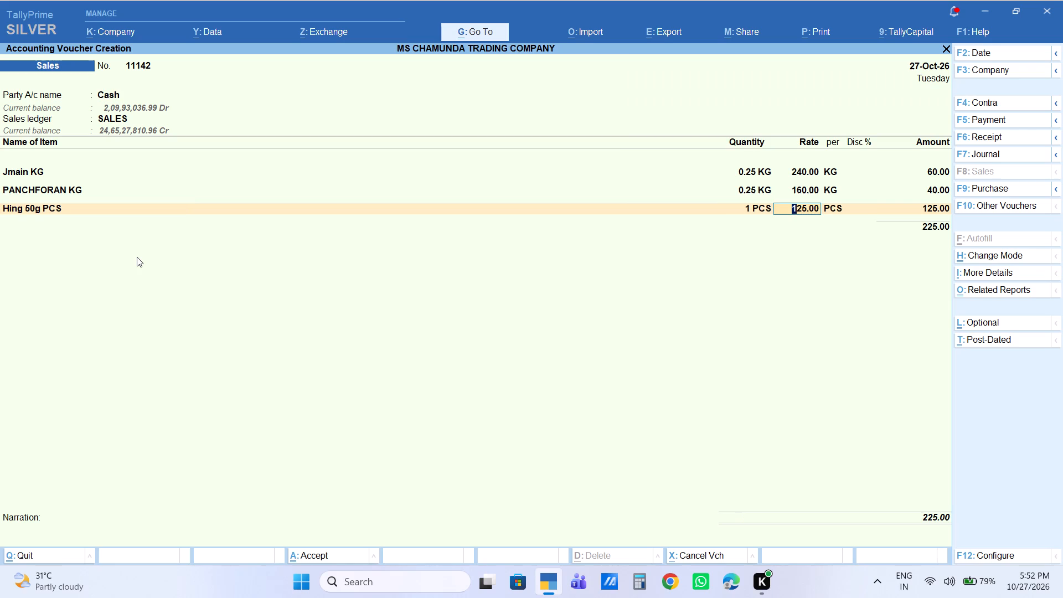
key("Return")
key("Return")
type("150")
key("Return")
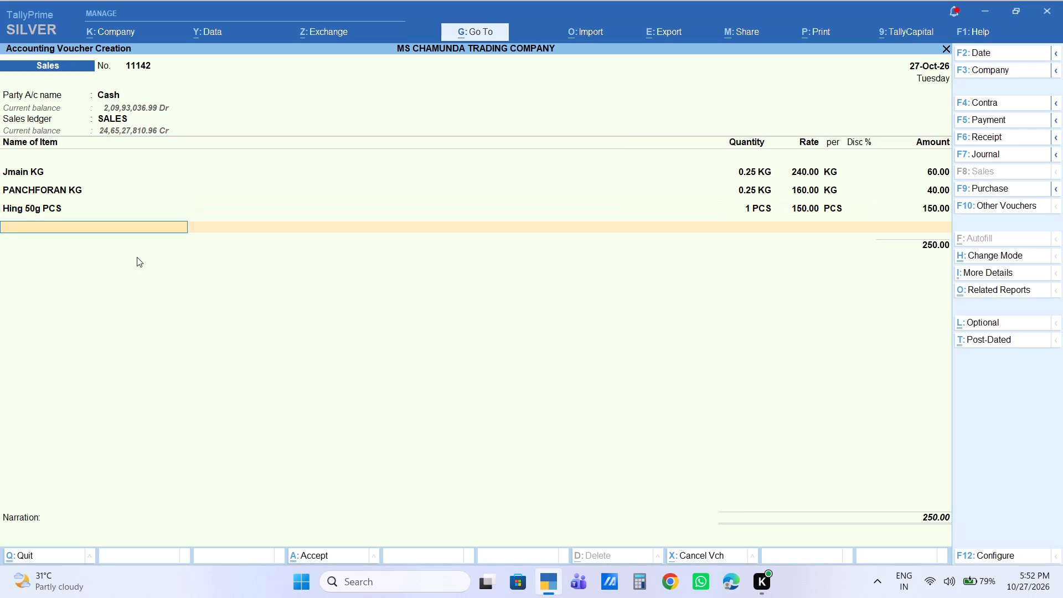
Add 1 PCS of M Chat 100g to the voucher with an amount of 90.
type("M CHAT")
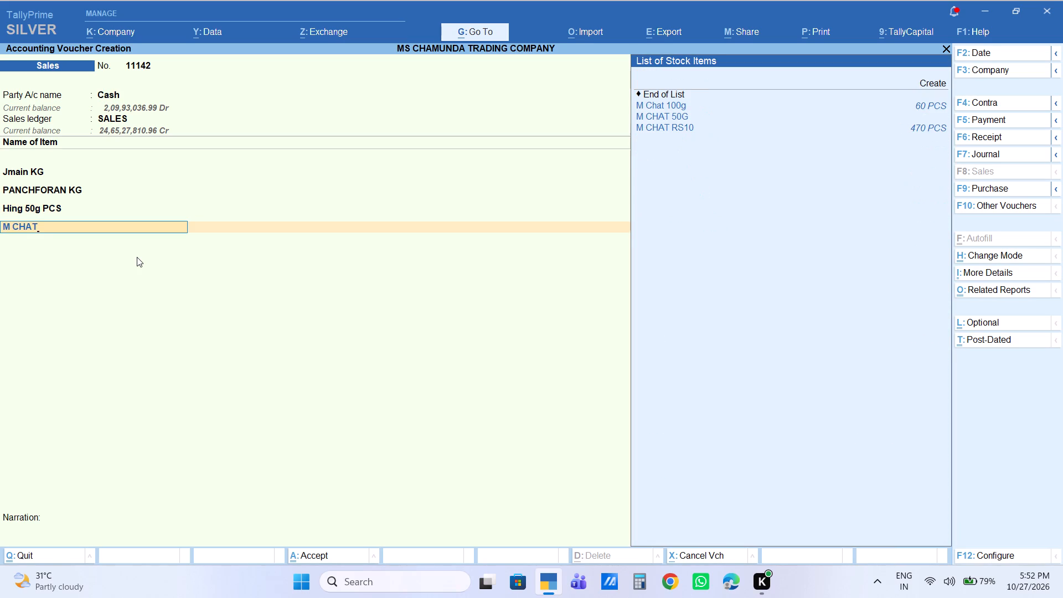
key("Down")
key("Return")
key("1")
key("Return")
key("Return")
key("Return")
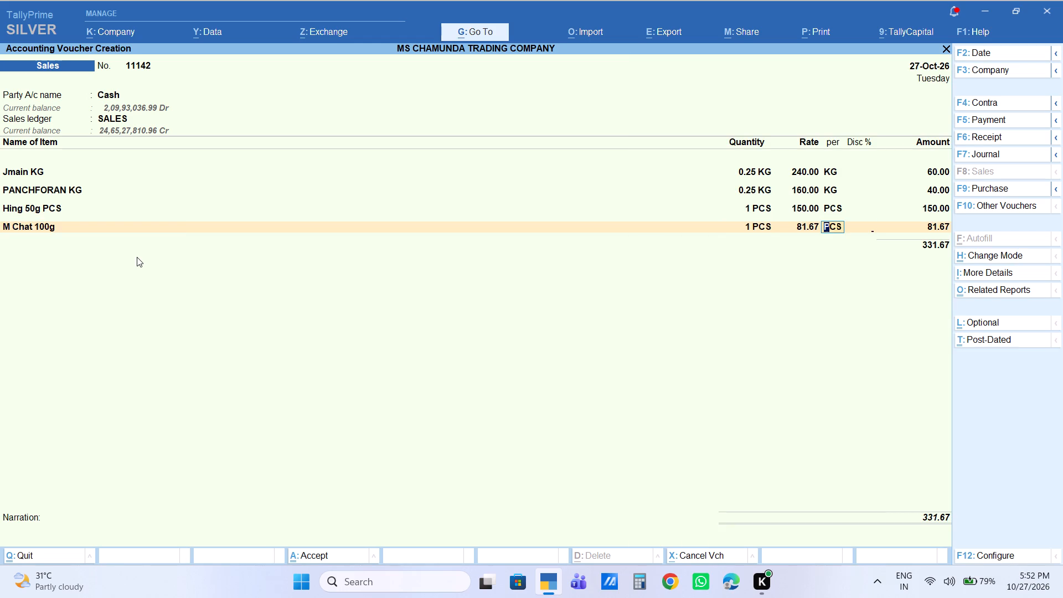
key("Return")
key("Return")
key("BackSpace")
type("90")
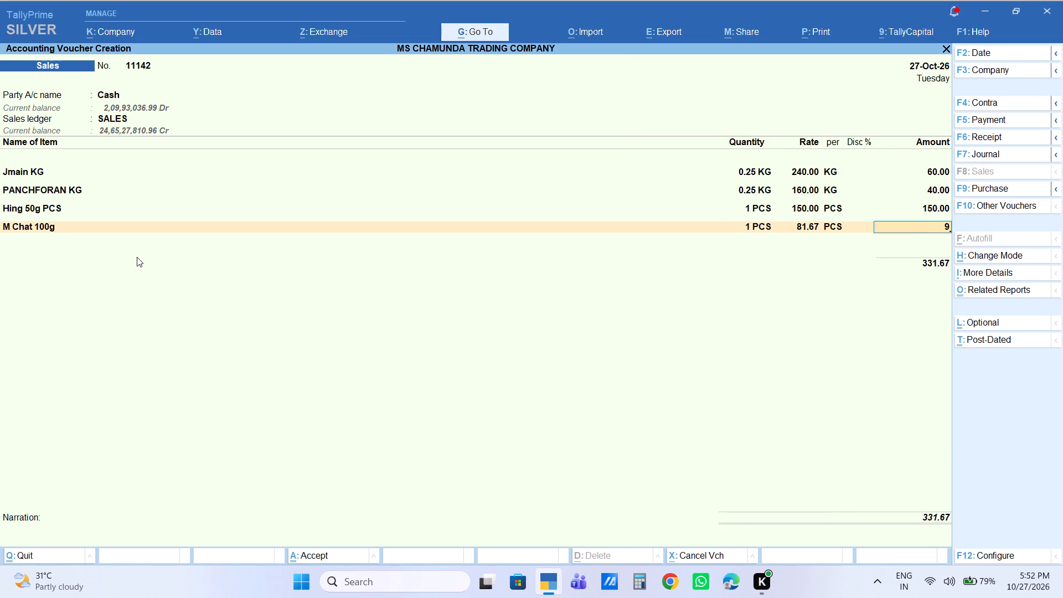
key("Return")
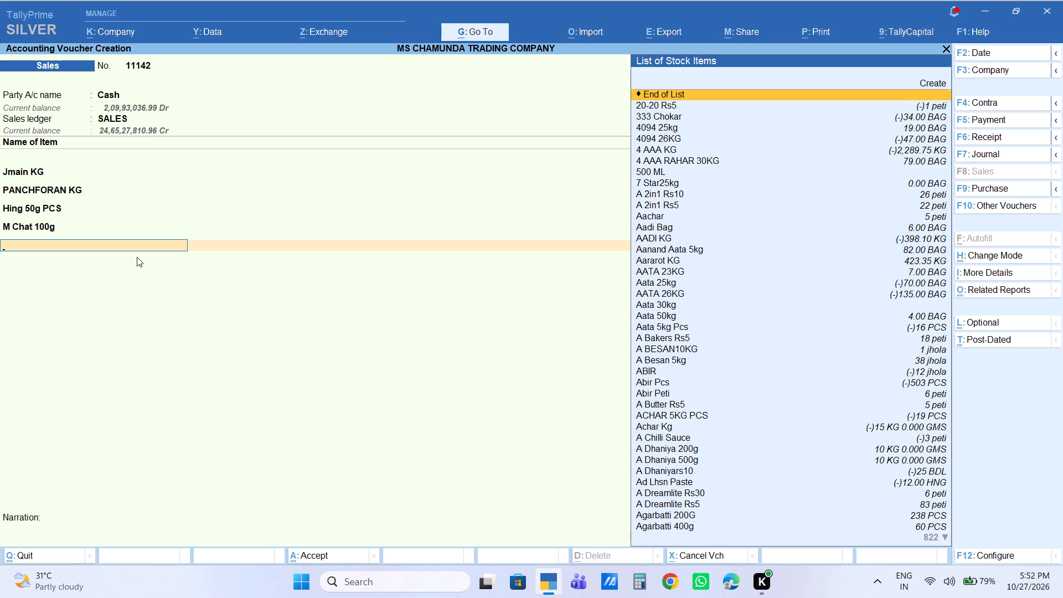
Add 6 PCS of M Kitchen 100g Pcs to the voucher with an amount of 500.
type("M KIT")
key("Down")
key("Return")
key("5")
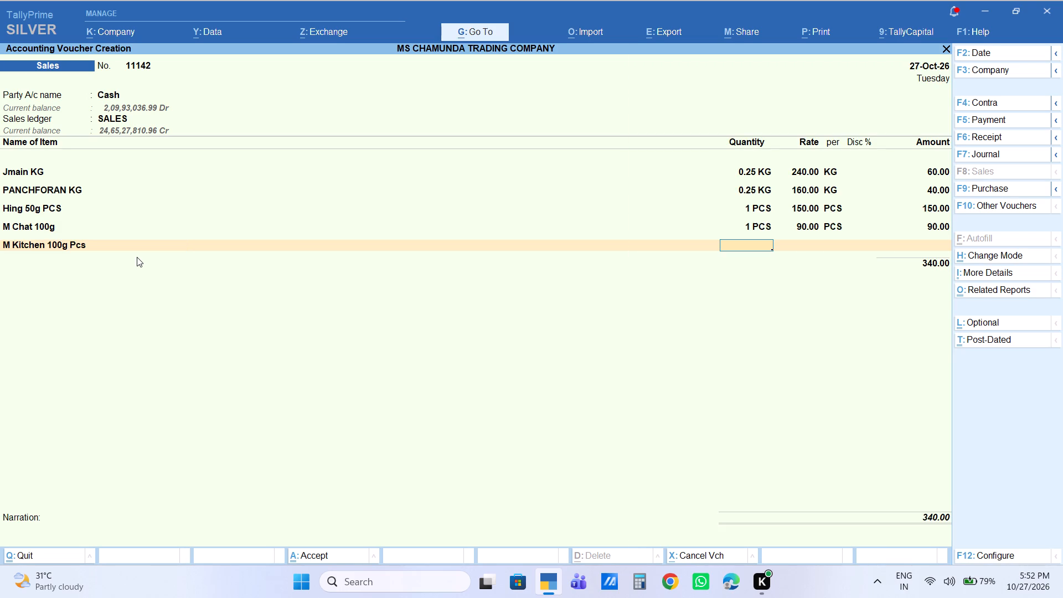
key("BackSpace")
key("6")
key("Return")
key("Return")
key("Return")
key("Return")
type("500")
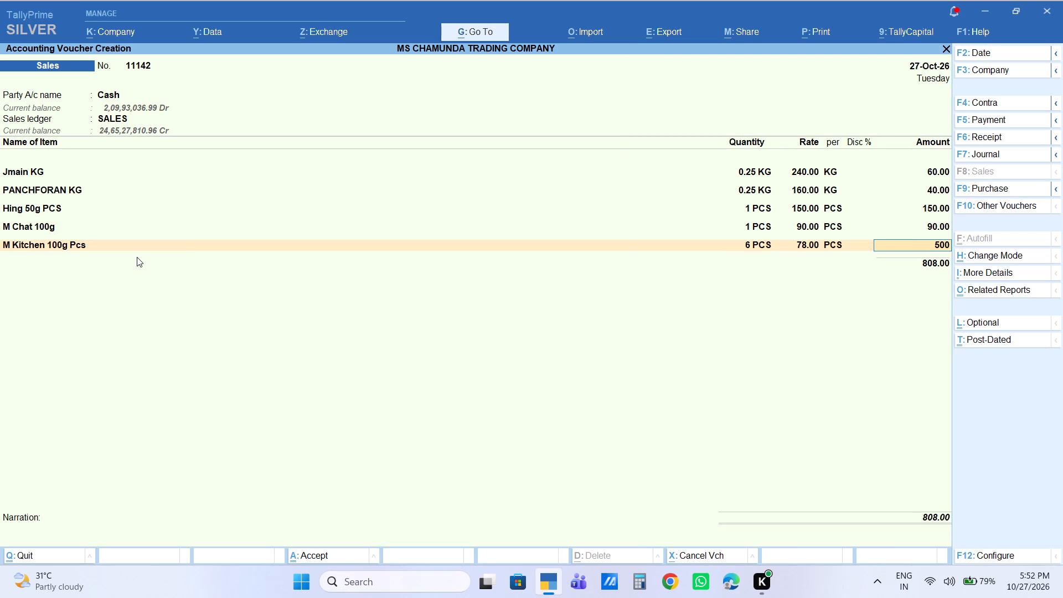
key("Return")
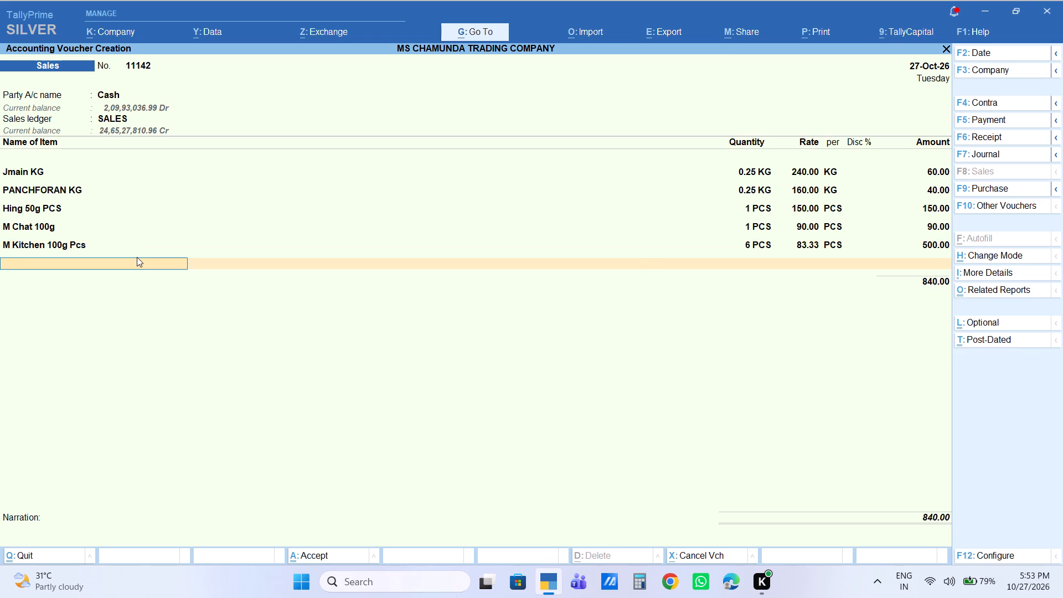
Add 5 PCS of M Kashmiri 100g Pcs to the voucher with an amount of 500.
type("M KAS")
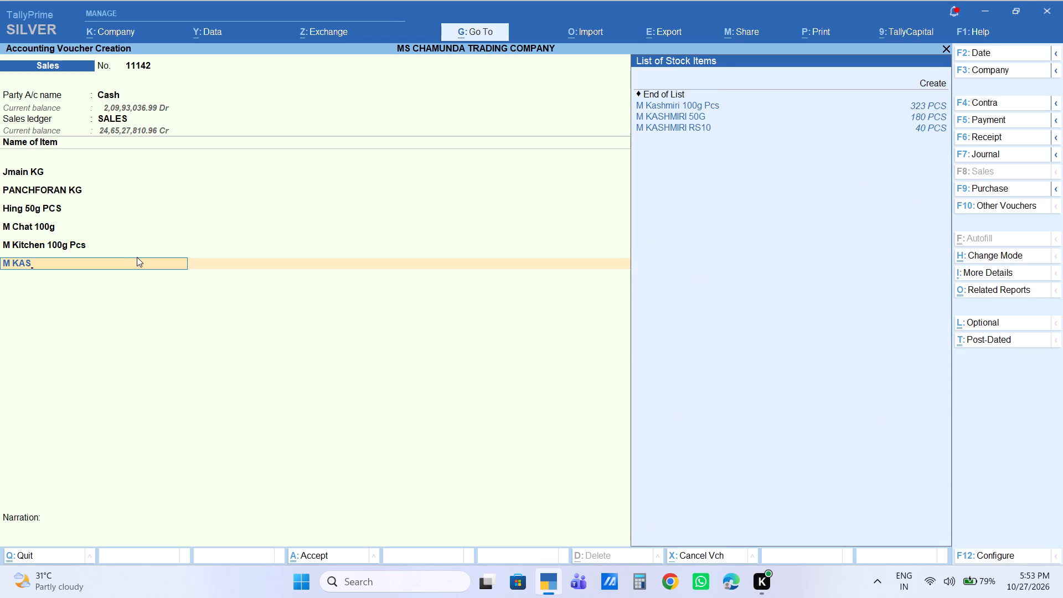
key("Down")
key("Return")
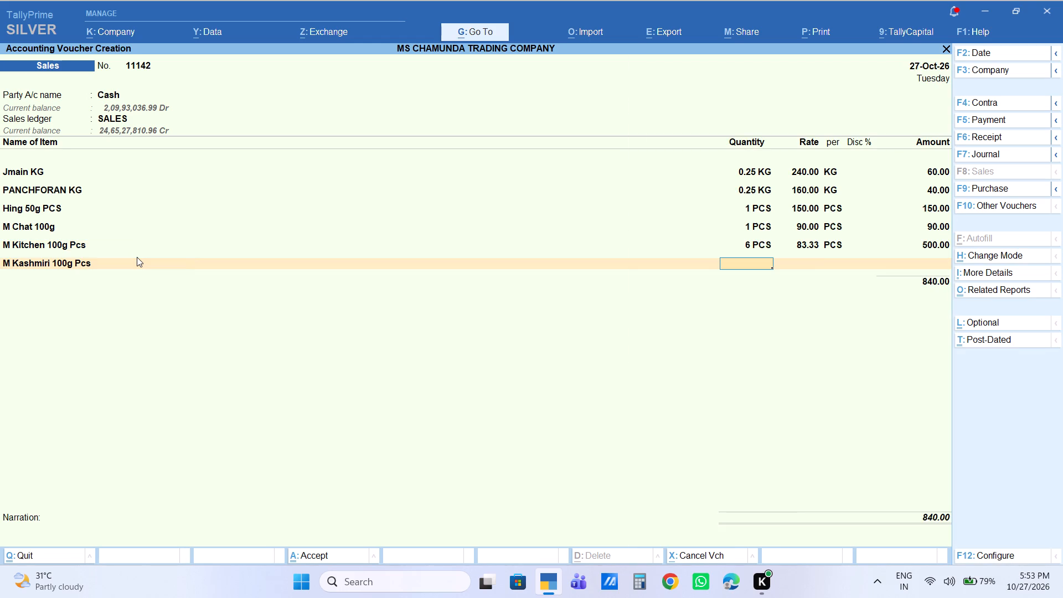
key("5")
key("Return")
key("Return")
key("Return")
key("Return")
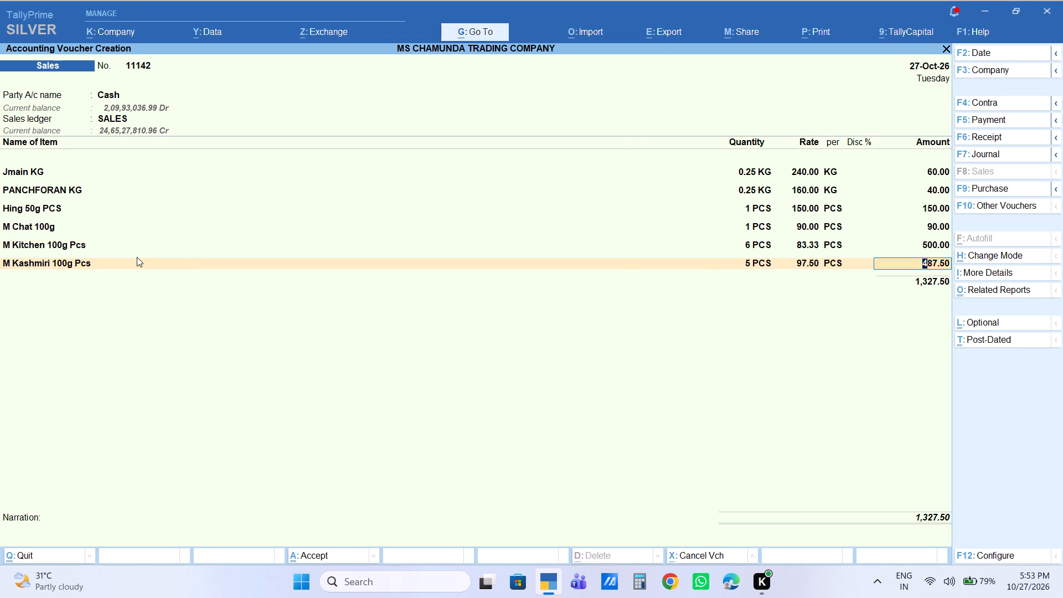
type("500")
key("Return")
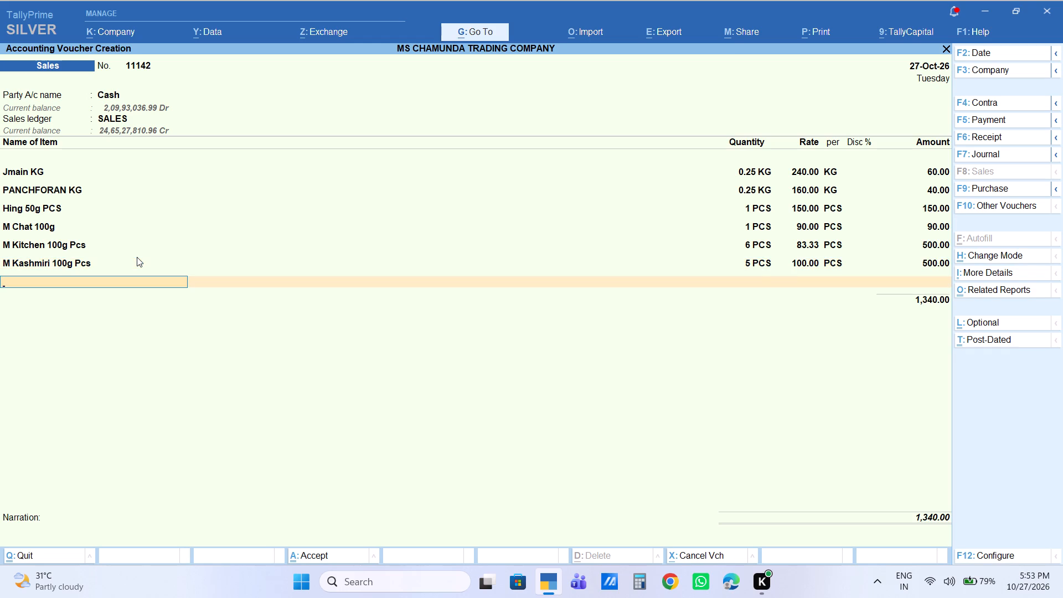
Add 5 PCS of M Meat 100g Pcs to the voucher with an amount of 400.
type("M MEA")
key("Down")
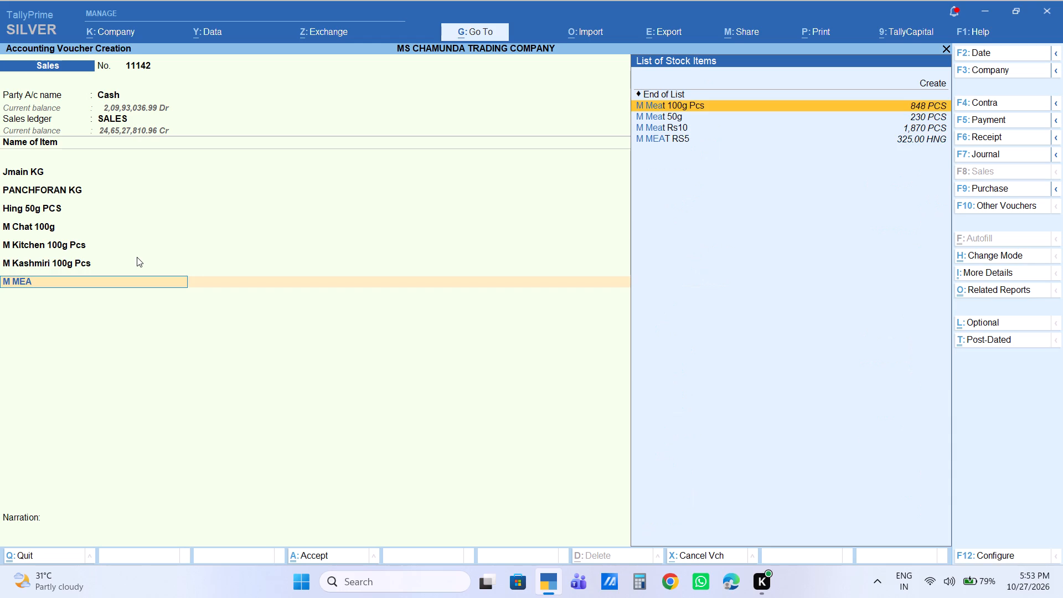
key("Return")
key("5")
key("Return")
key("Return")
key("Return")
key("Return")
type("400")
key("Return")
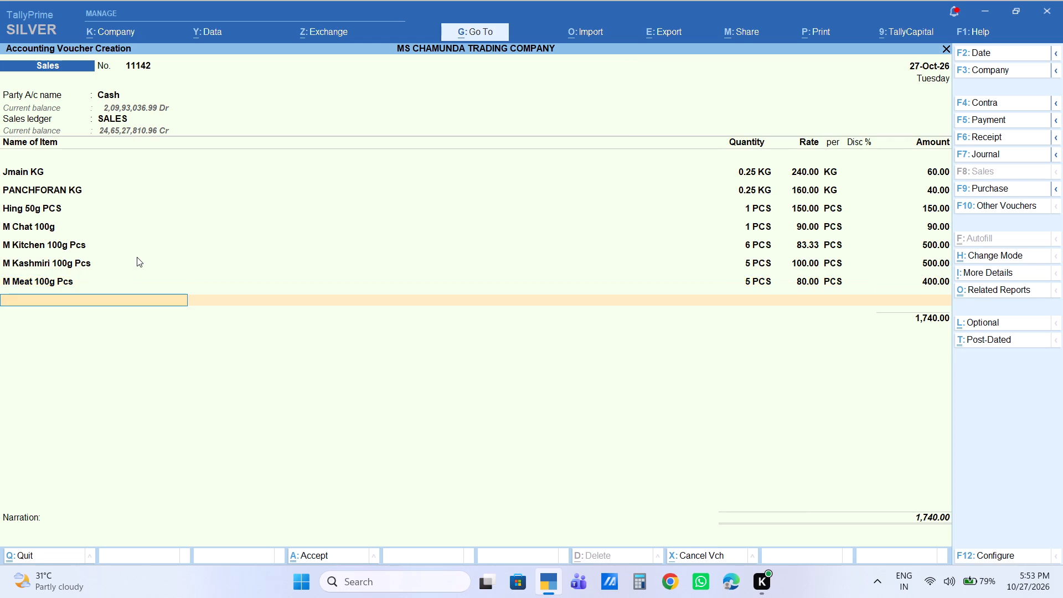
Add 6 PCS of M Methi 50g Pcs to the voucher with an amount of 280.
type("M ME")
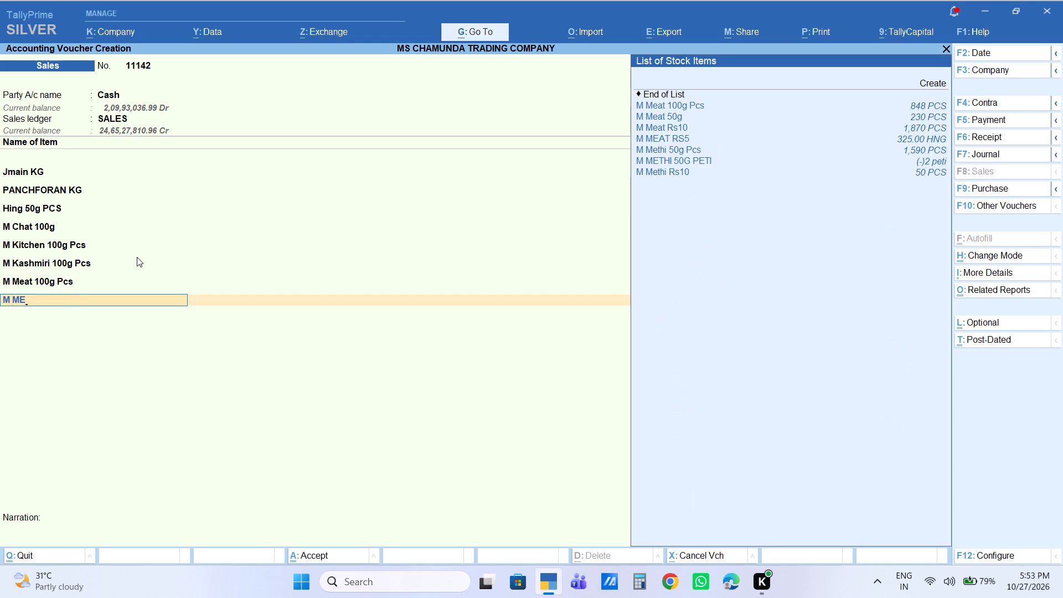
key("Down")
key("Down")
key("Down")
key("Down")
key("Down")
key("Return")
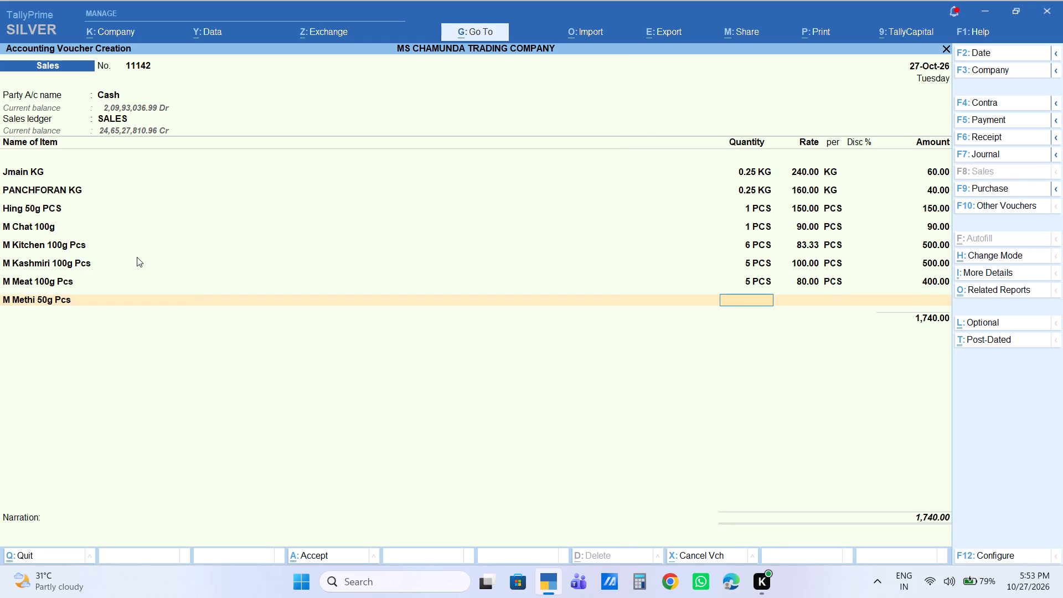
key("6")
key("Return")
key("Return")
key("Return")
key("Return")
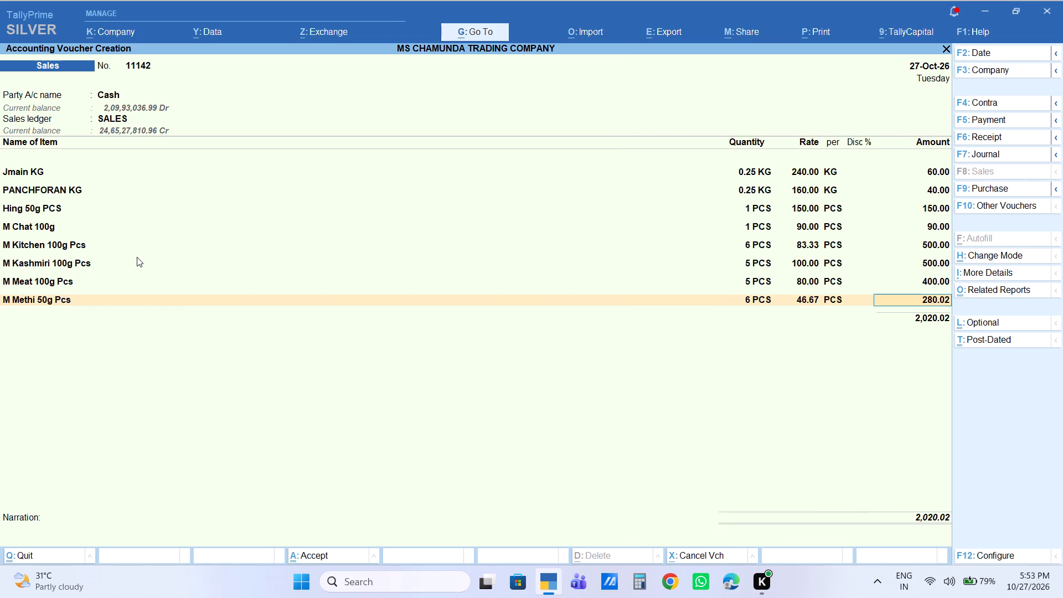
type("280")
key("Return")
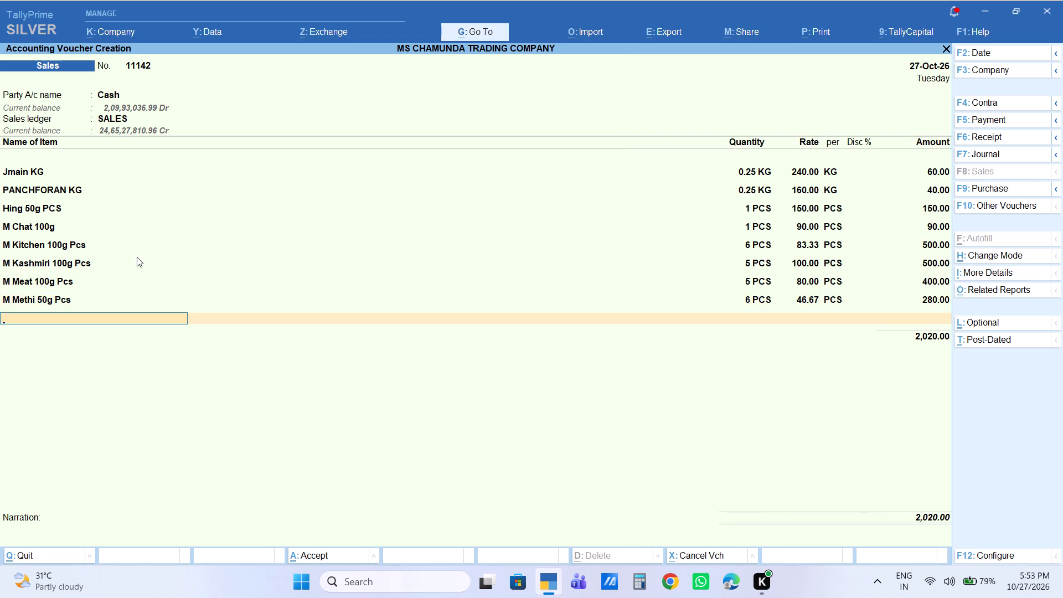
Add 2 PCS of M AAMCHUR 100G to the voucher with an amount of 180.
type("M AA")
key("Down")
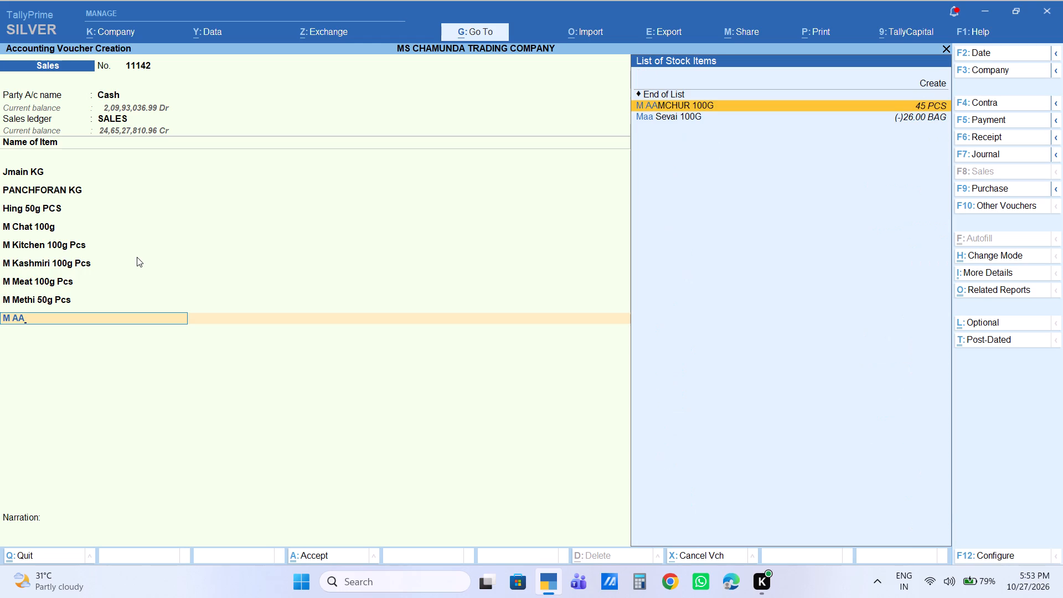
key("Return")
key("2")
key("Return")
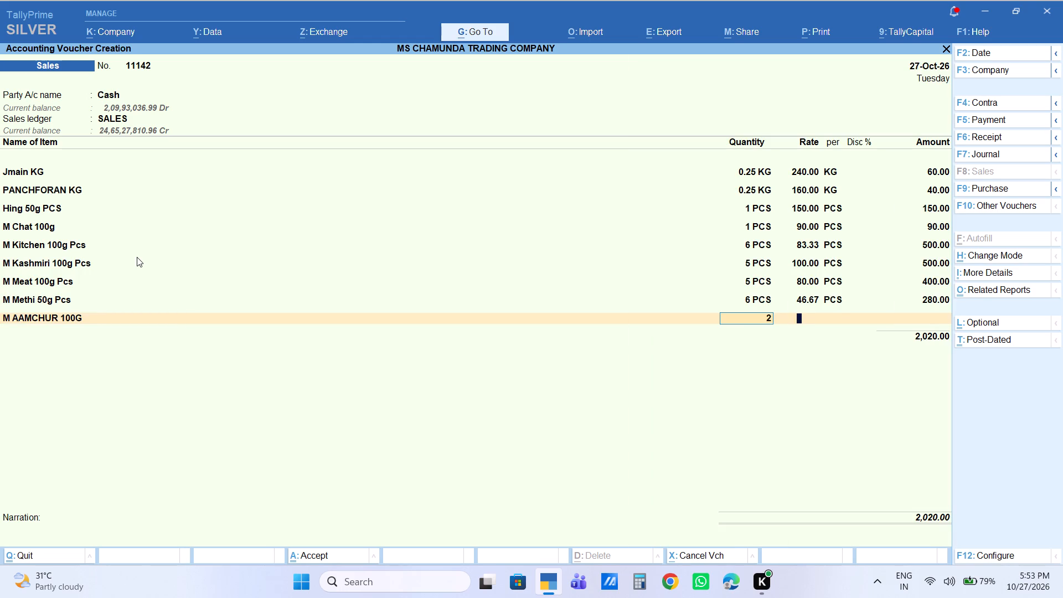
key("Return")
key("Return")
key("Return")
type("180")
key("Return")
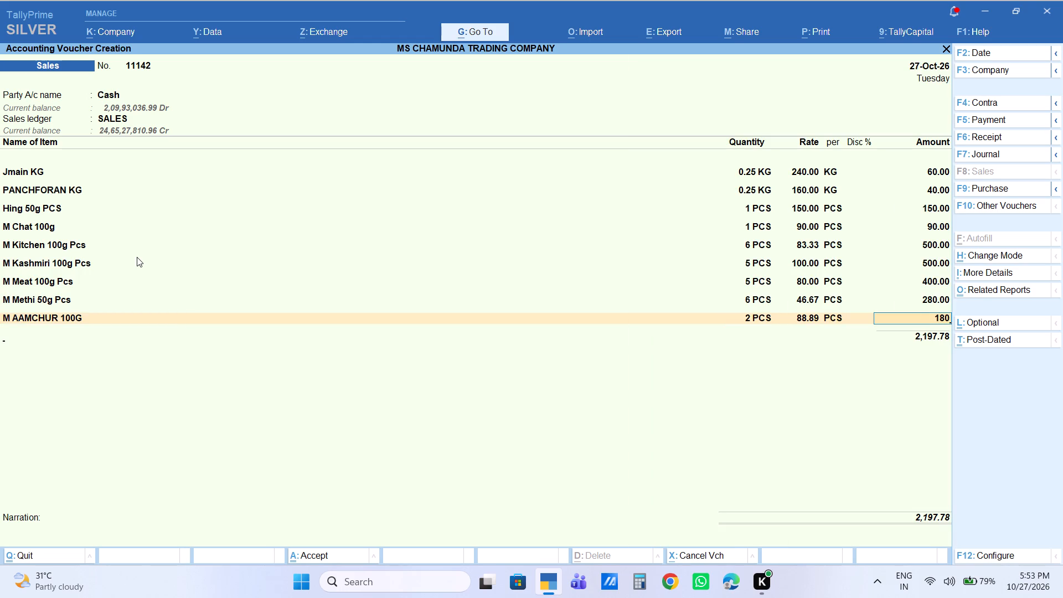
Add 0.25 KG of Makhana 250g to the voucher with an amount of 300.
type("MAKHA")
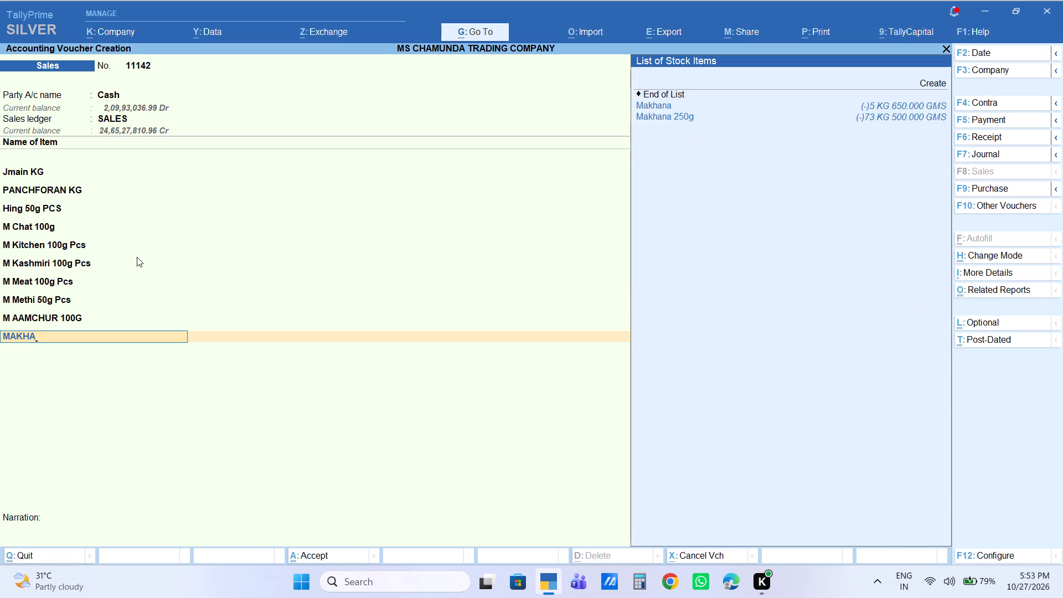
key("Left")
key("Down")
key("Down")
key("Return")
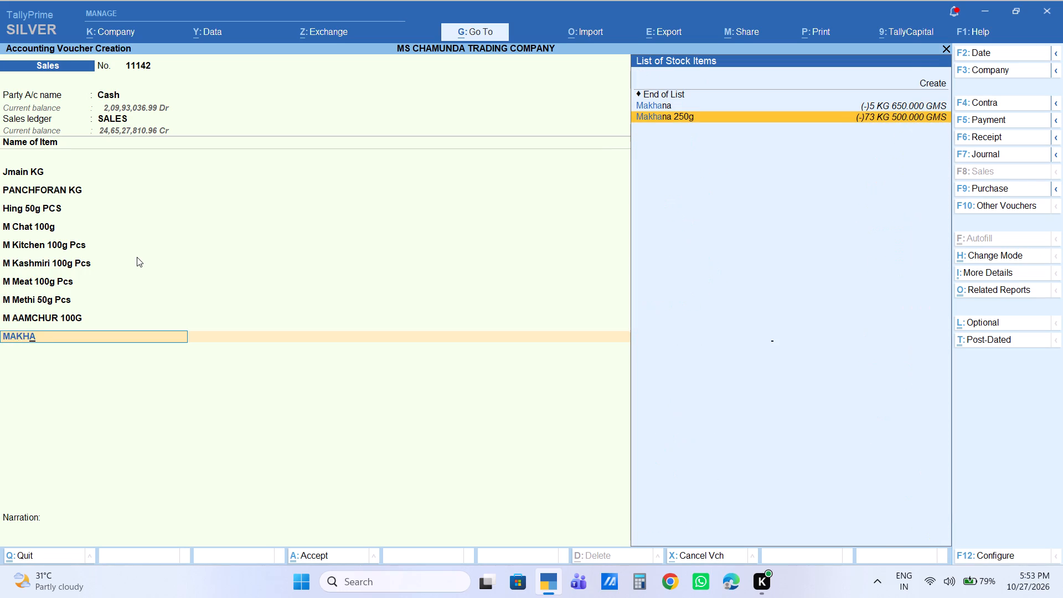
type(".25")
key("Return")
key("Return")
key("Return")
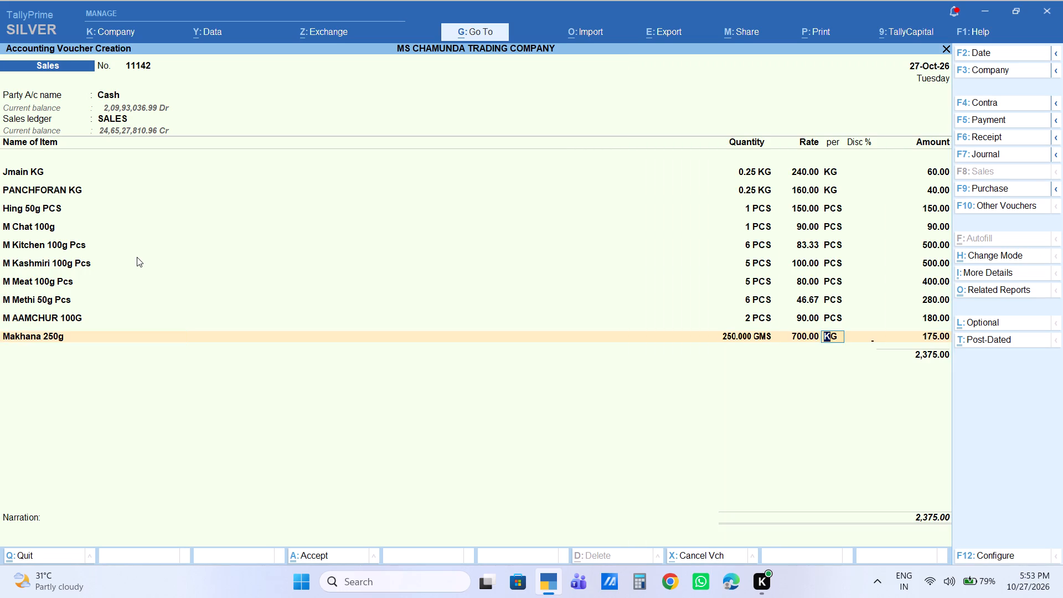
key("Return")
type("300")
key("Return")
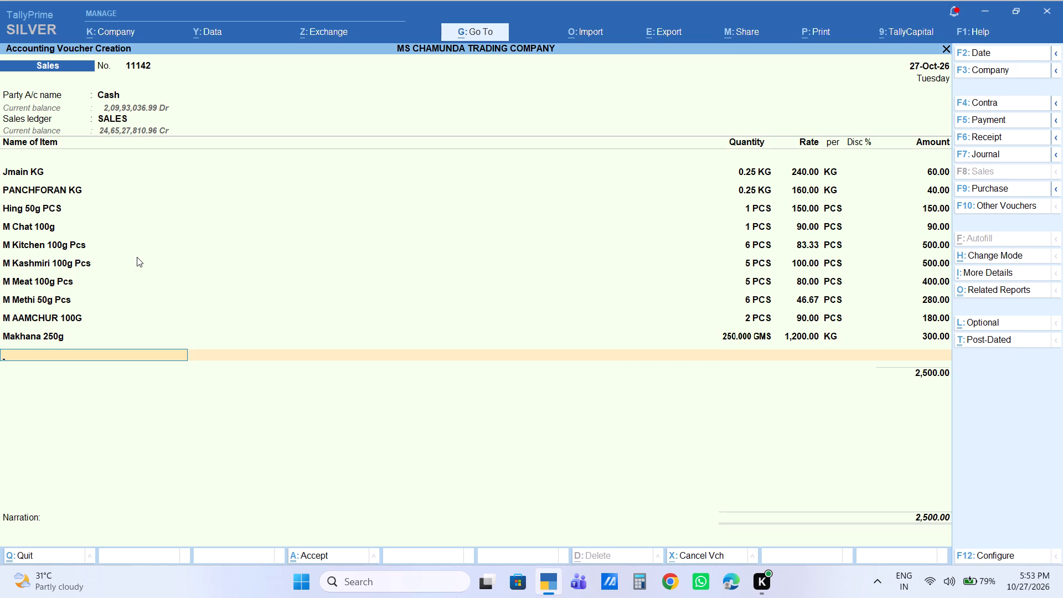
Add 0.5 KG of KHARA GARAM KG to the voucher, keeping the rate of 2,400 per KG and the amount of 1,200.
type("KHARA")
key("Down")
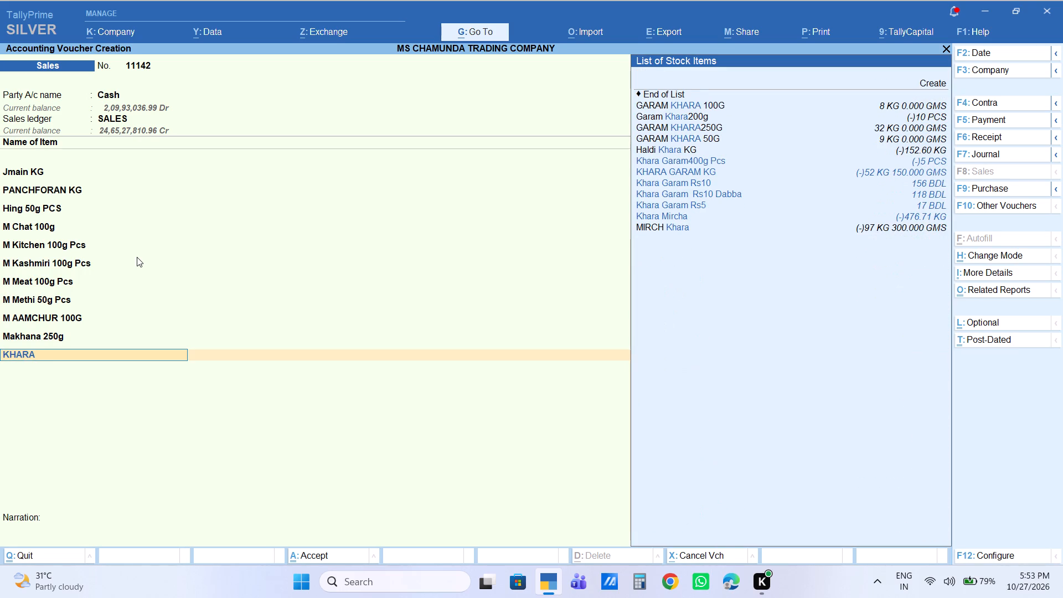
key("Up")
key("Up")
key("Down")
key("Up")
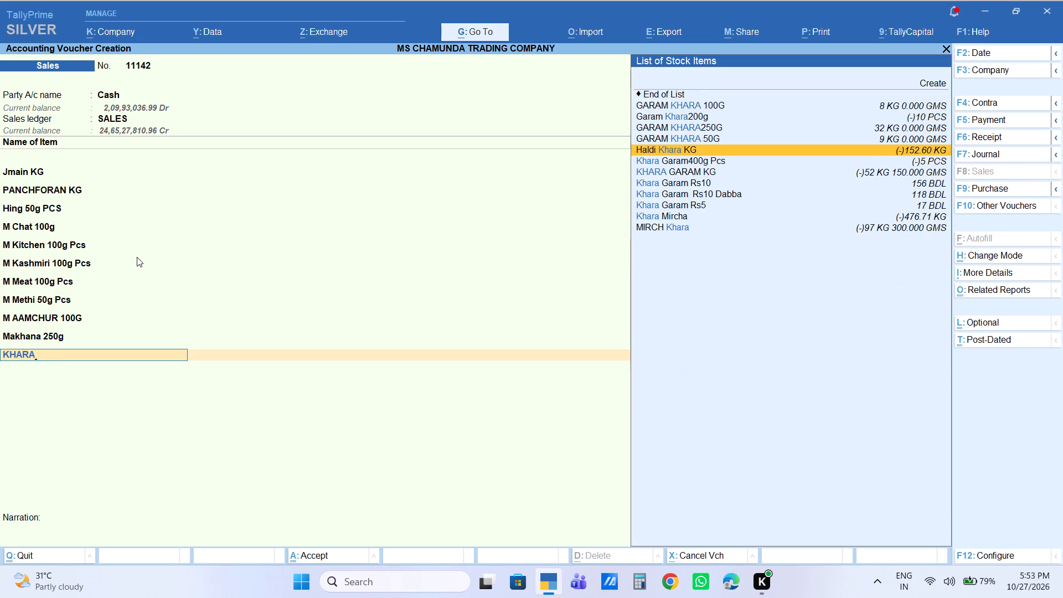
key("Up")
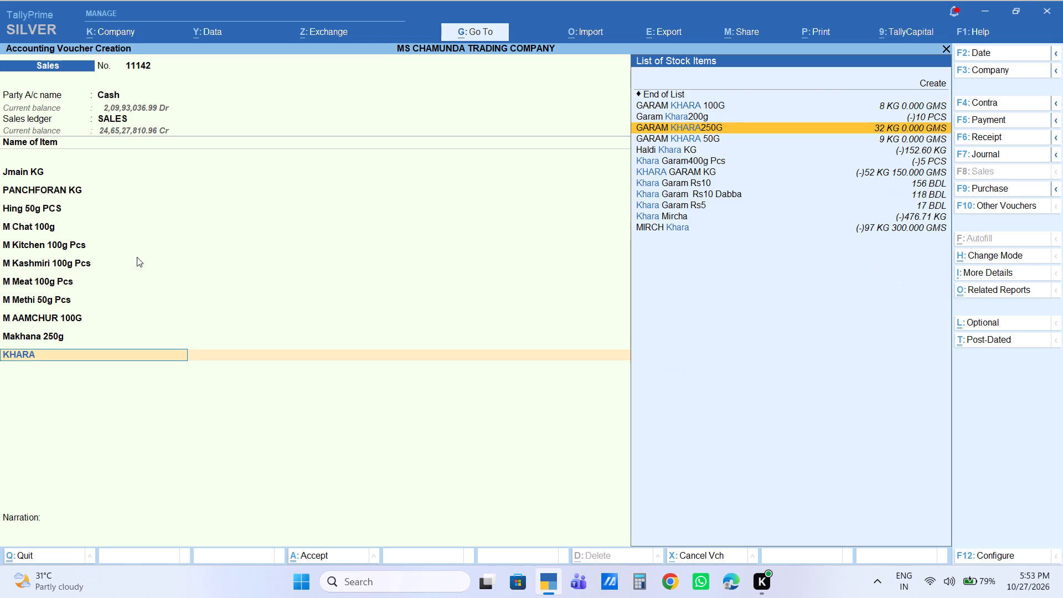
key("Down")
key("Down")
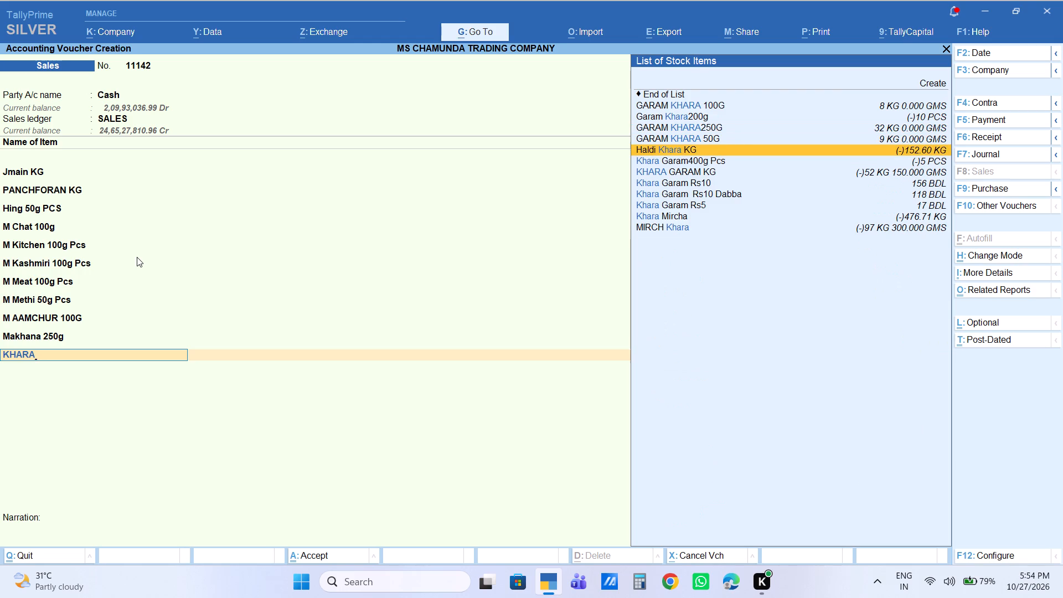
key("Down")
key("Down")
key("Down")
key("Down")
key("Down")
key("Up")
key("Up")
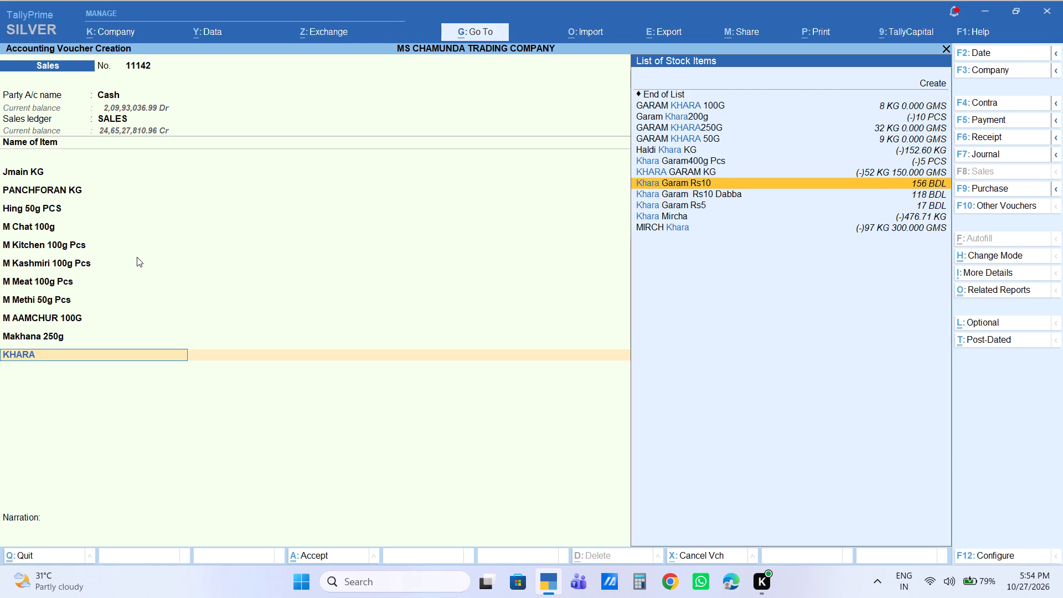
key("Up")
key("Return")
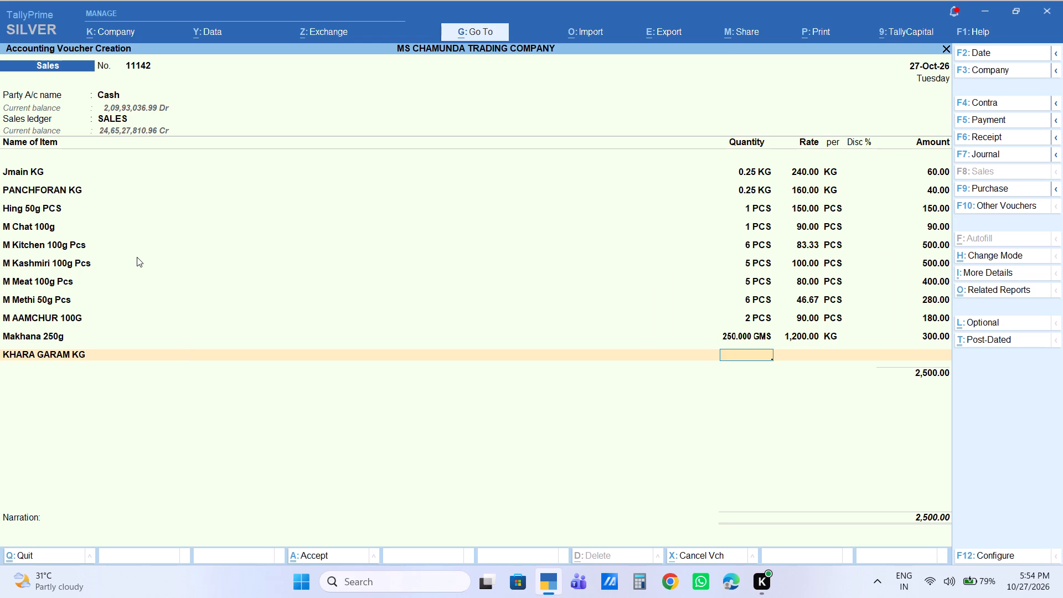
type(".5")
key("Return")
key("Return")
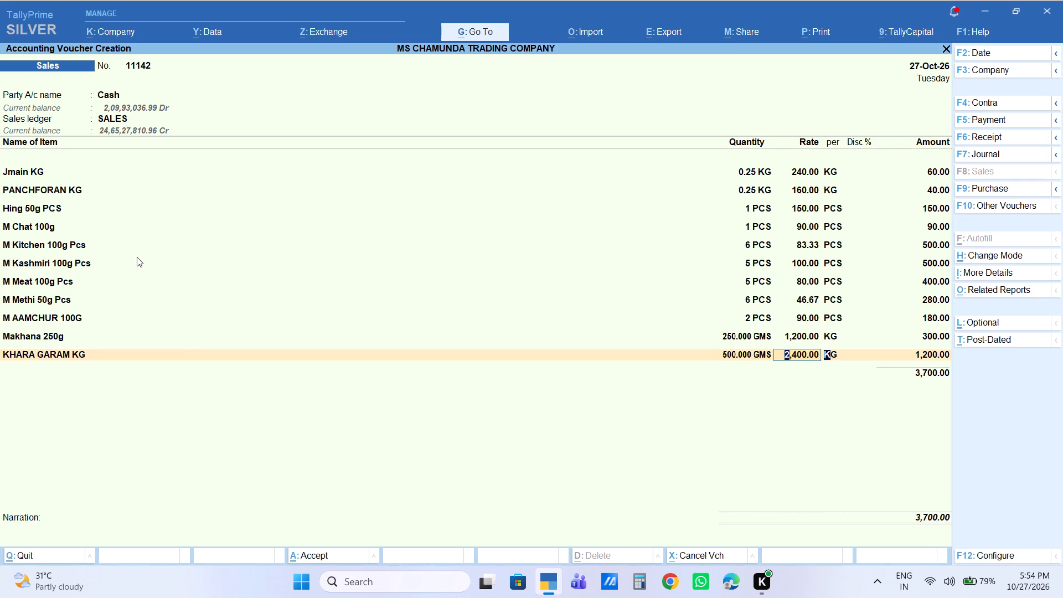
key("Return")
key("Return")
key("Return")
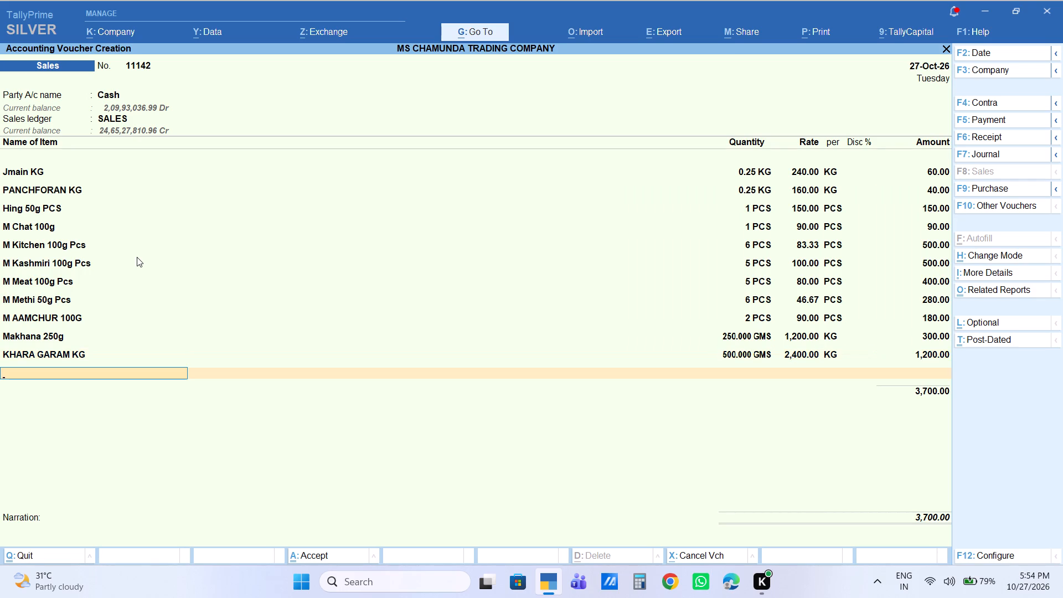
Add 0.5 KG of Khara Mircha to the voucher with an amount of 120.
type("MIRCHA")
key("Down")
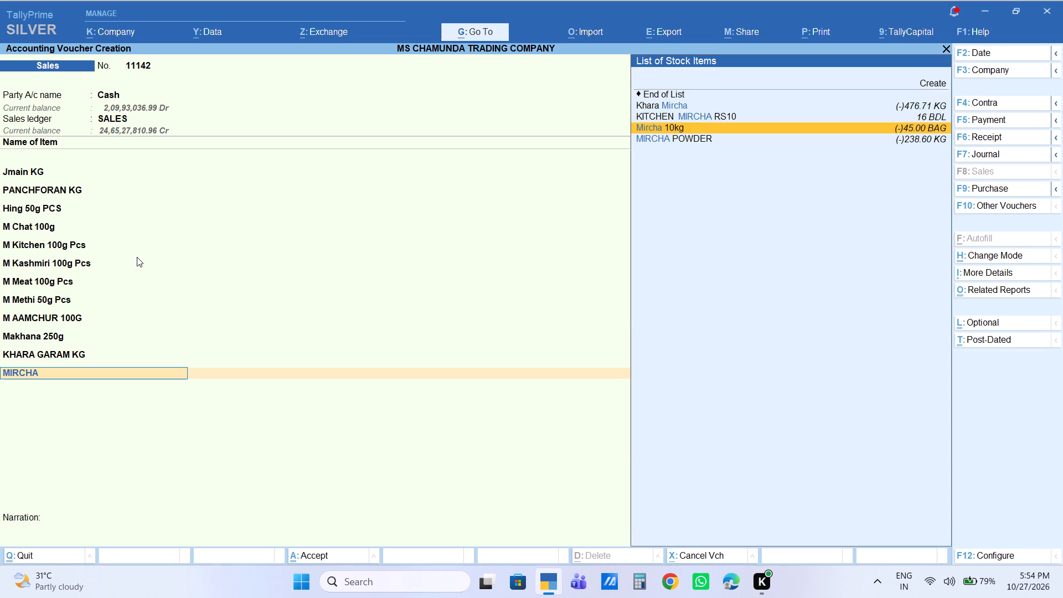
key("Up")
key("Up")
key("Return")
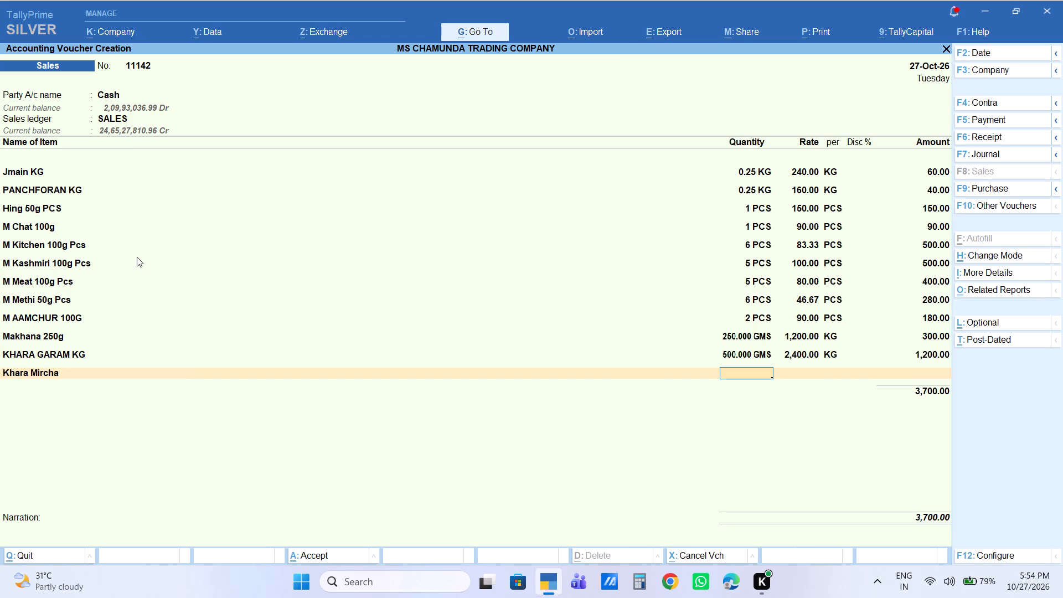
type(".5")
key("Return")
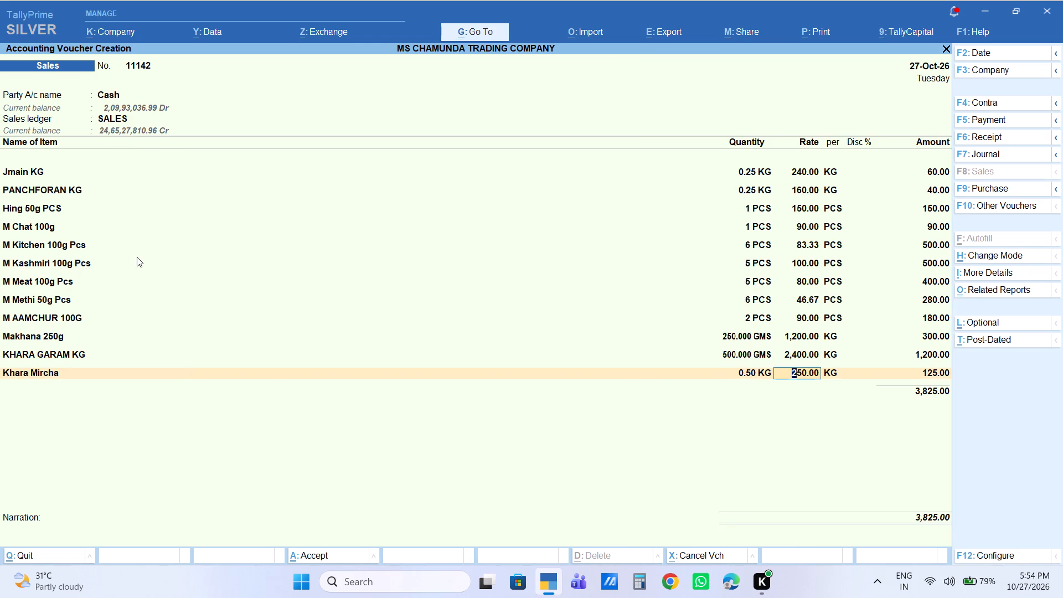
key("Return")
key("Return")
key("Return")
type("120")
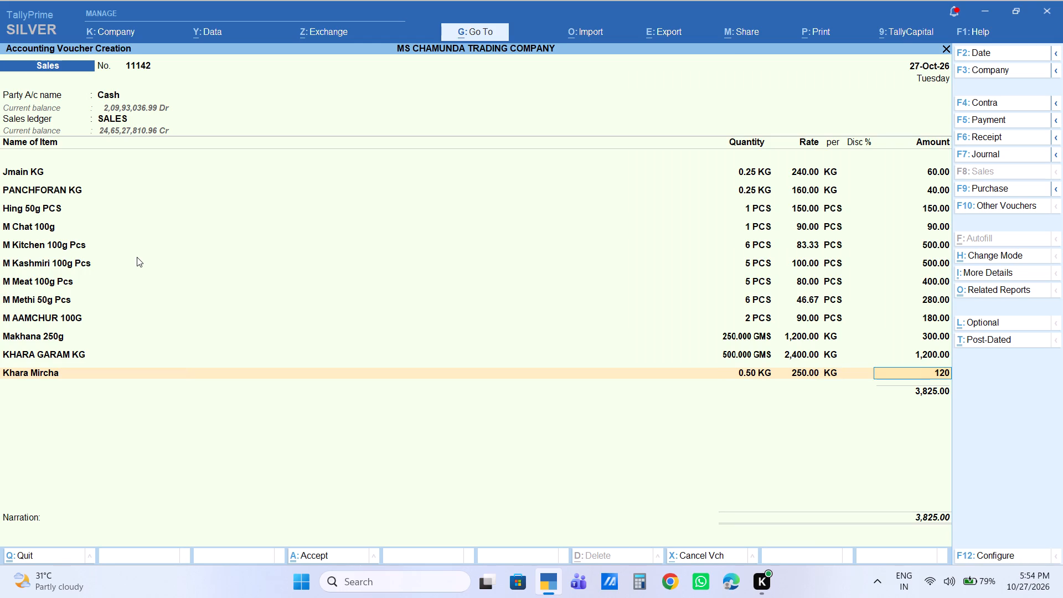
key("Return")
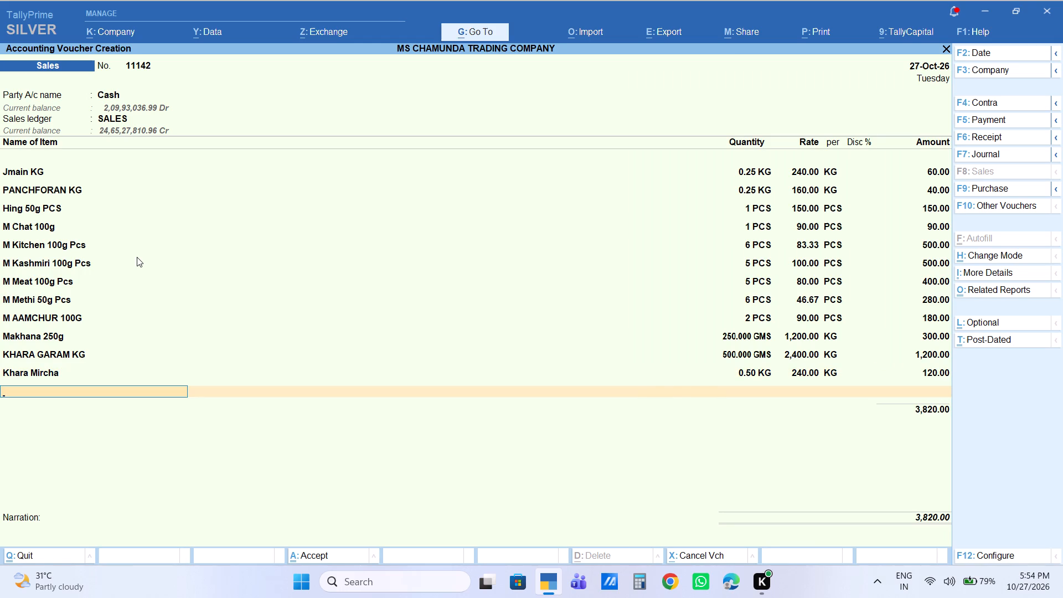
Add 0.25 KG of TEJPATTA KG to the voucher with an amount of 20.
type("TEJP")
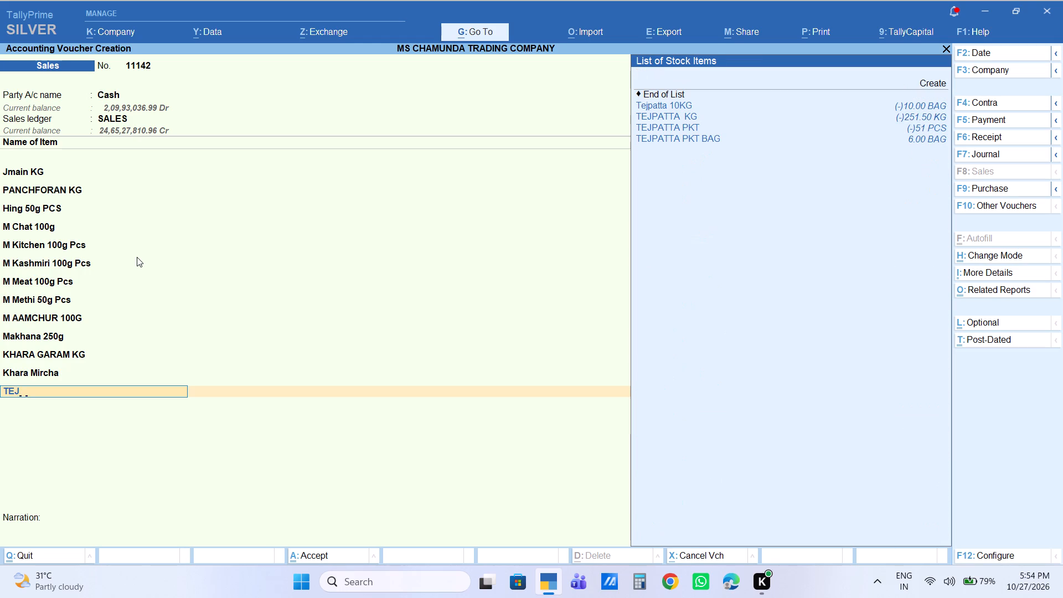
key("Down")
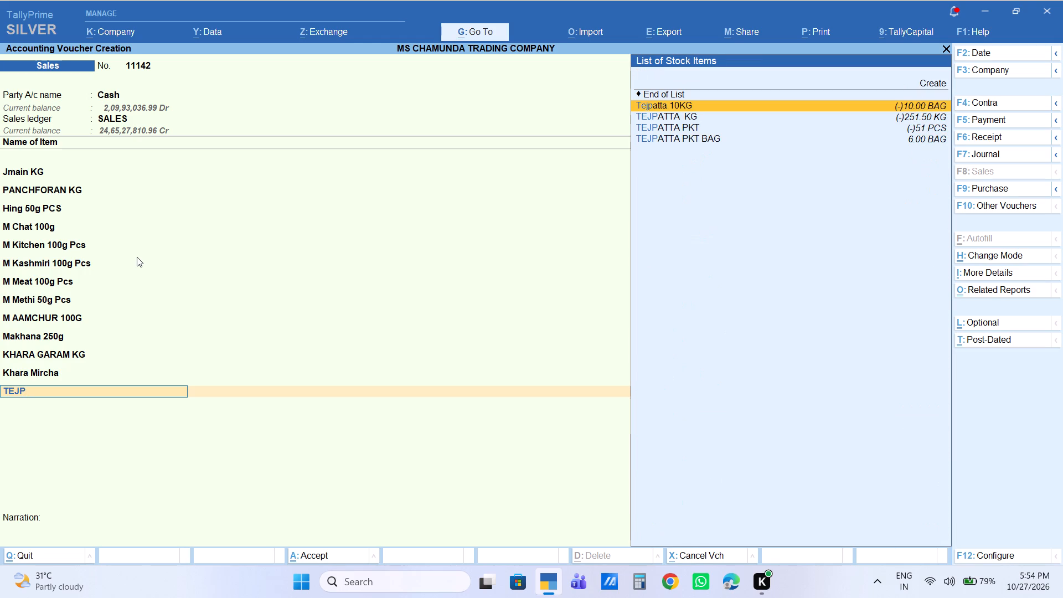
key("Down")
key("Return")
type(".25")
key("Return")
key("Return")
key("Return")
key("Return")
type("20")
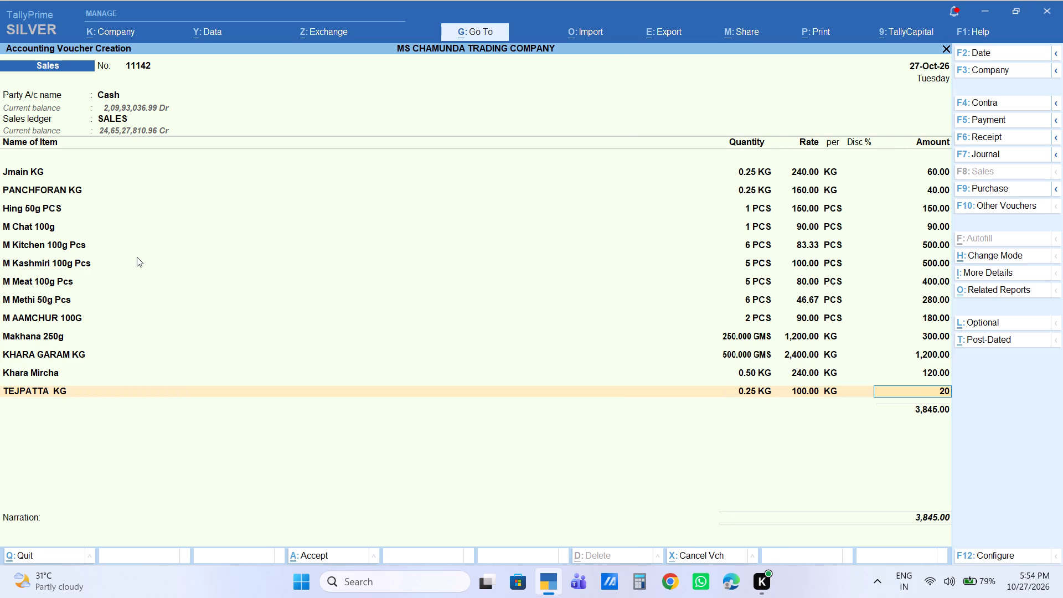
key("Return")
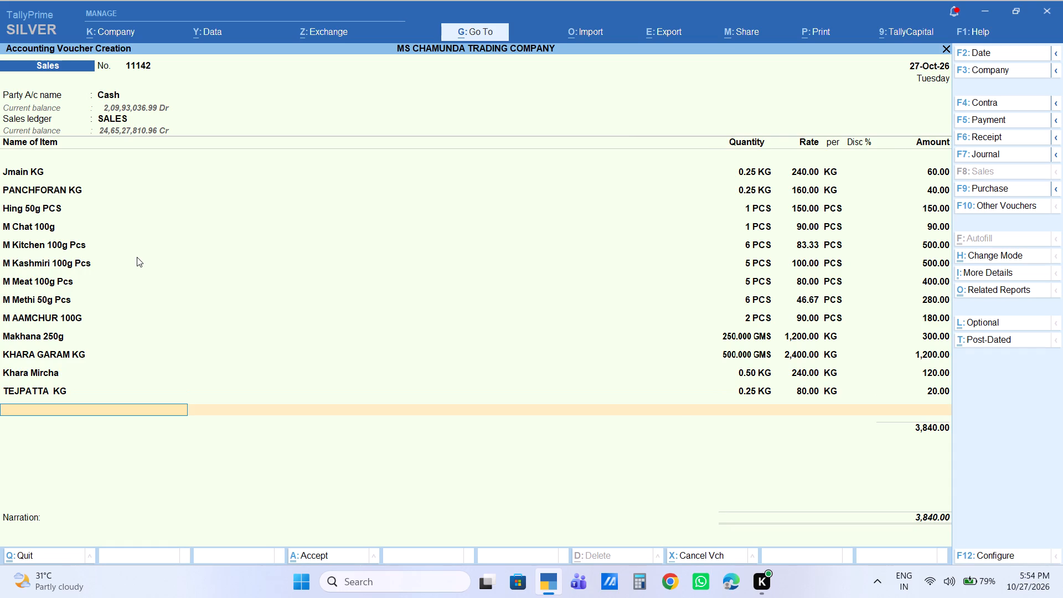
Add 2 KG of Haldi Khara KG to the voucher with an amount of 400.
type("HALDI")
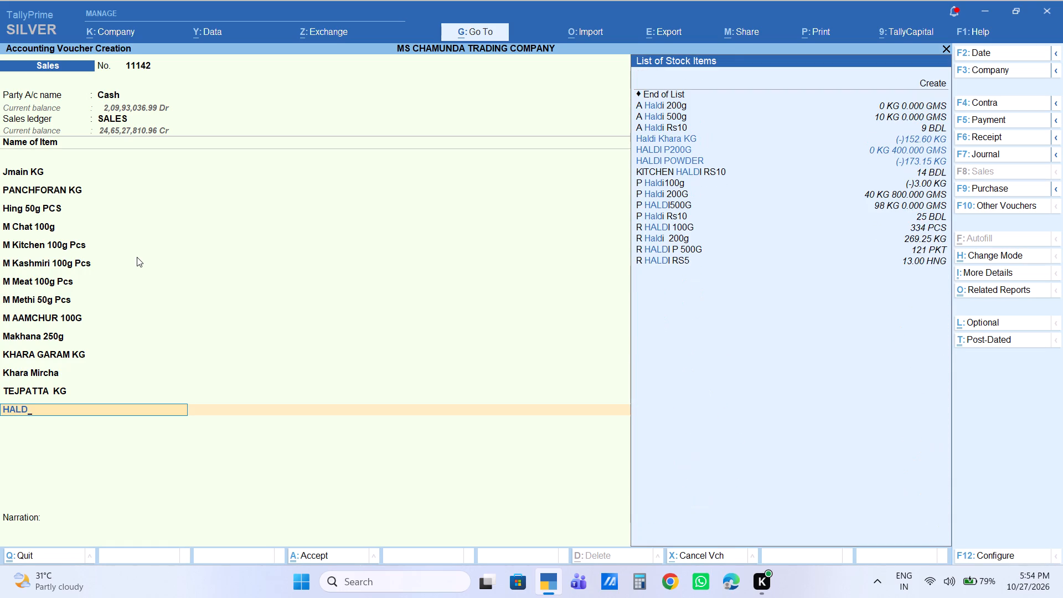
key("Down")
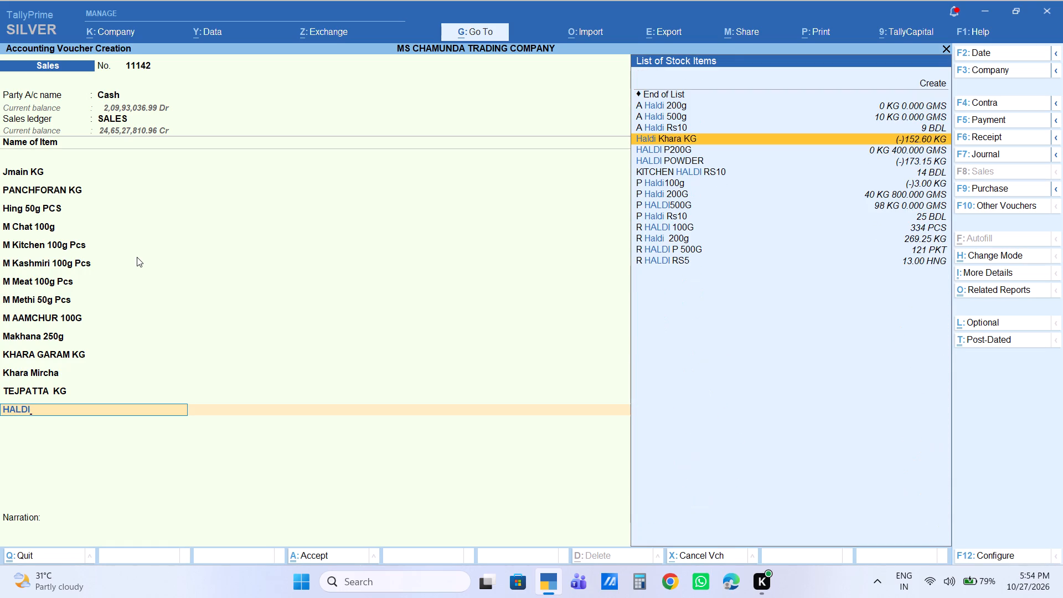
key("Return")
key("2")
key("Return")
key("Return")
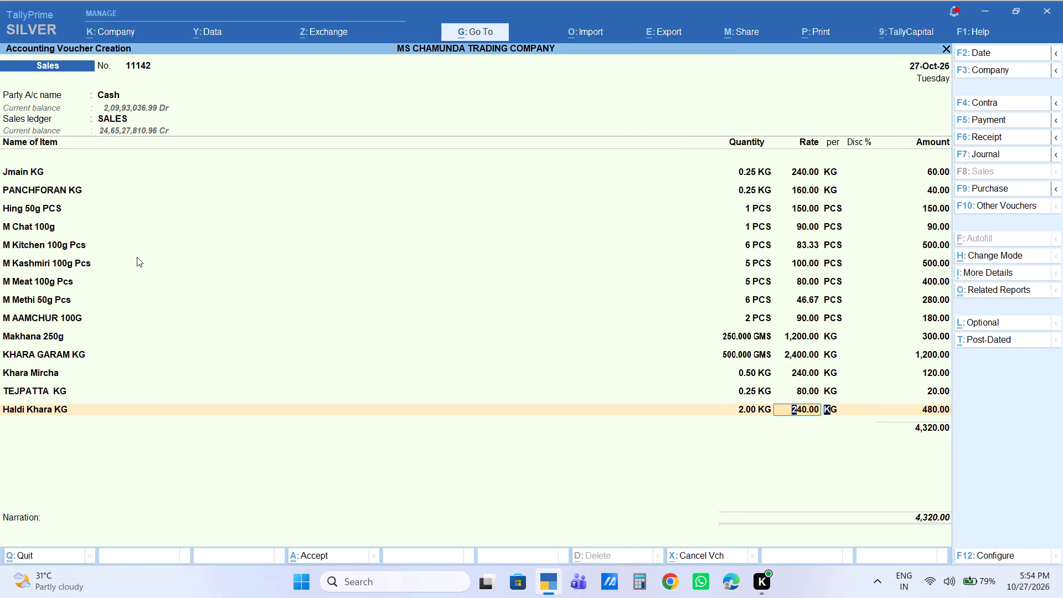
key("Return")
key("Return")
type("400")
key("Return")
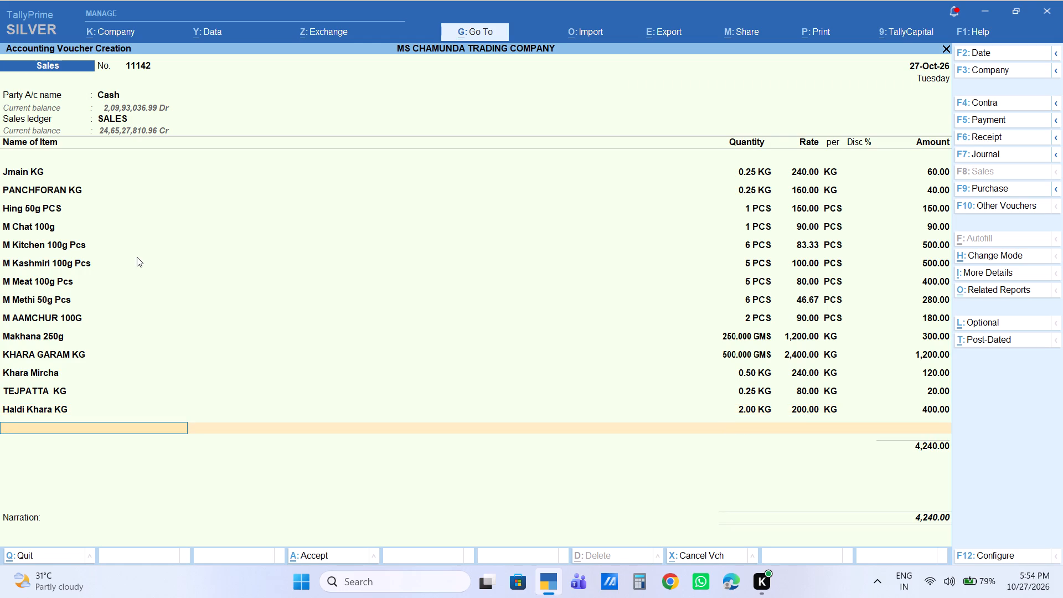
Add another Khara Mircha line of 2.5 KG to the voucher with an amount of 600.
type("MIRCHA")
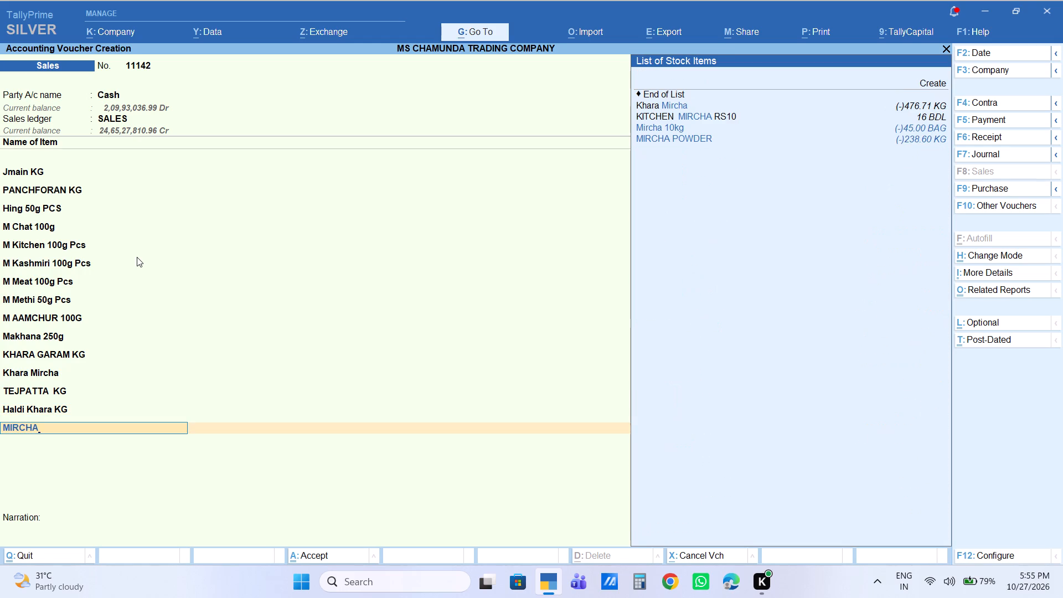
key("Down")
key("Up")
key("Up")
key("Return")
type("2.5")
key("Return")
key("Return")
key("Return")
key("Return")
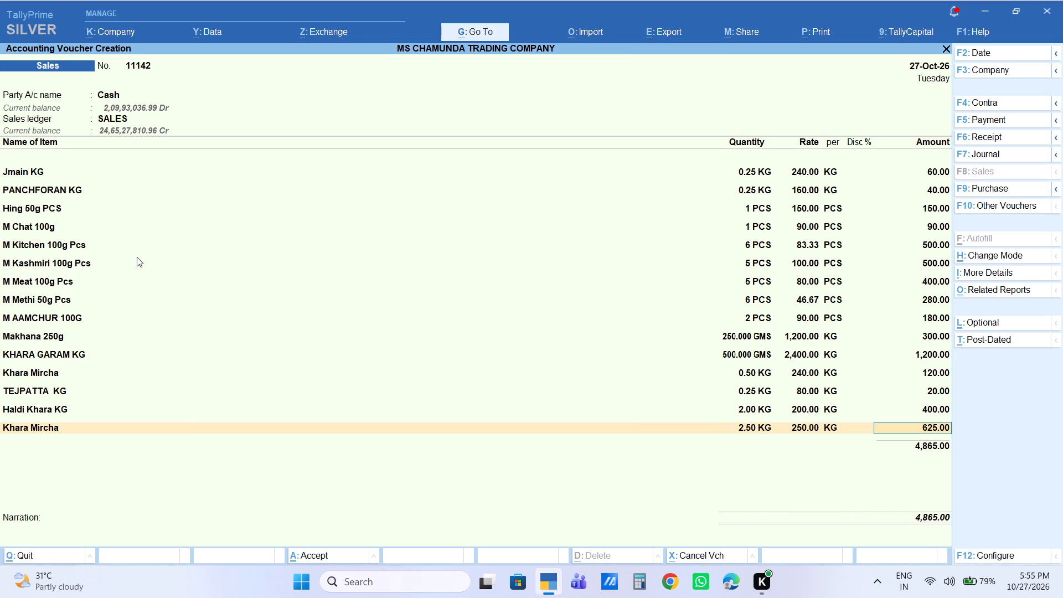
type("600")
key("Return")
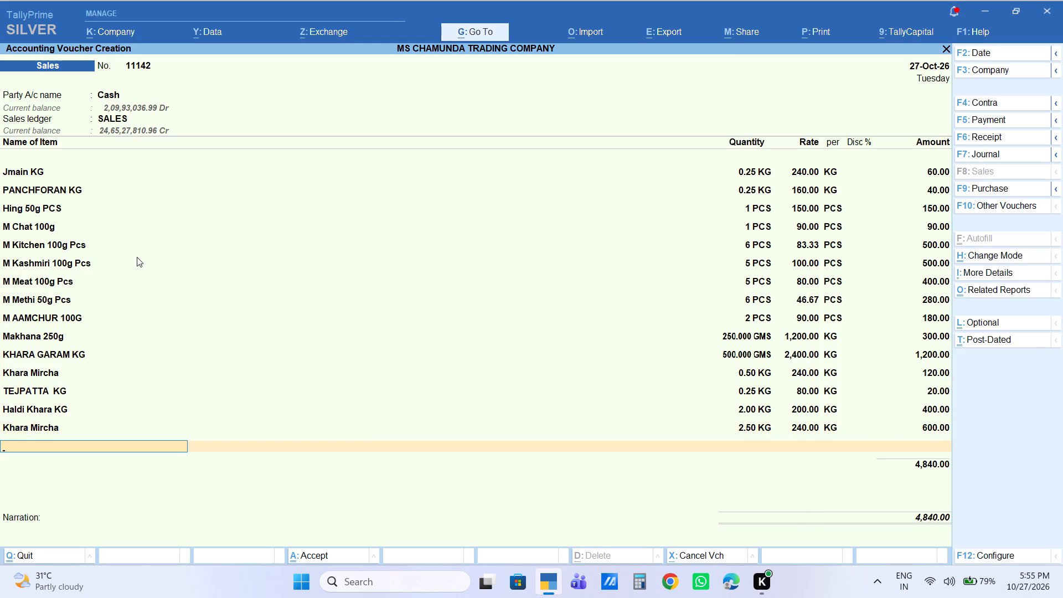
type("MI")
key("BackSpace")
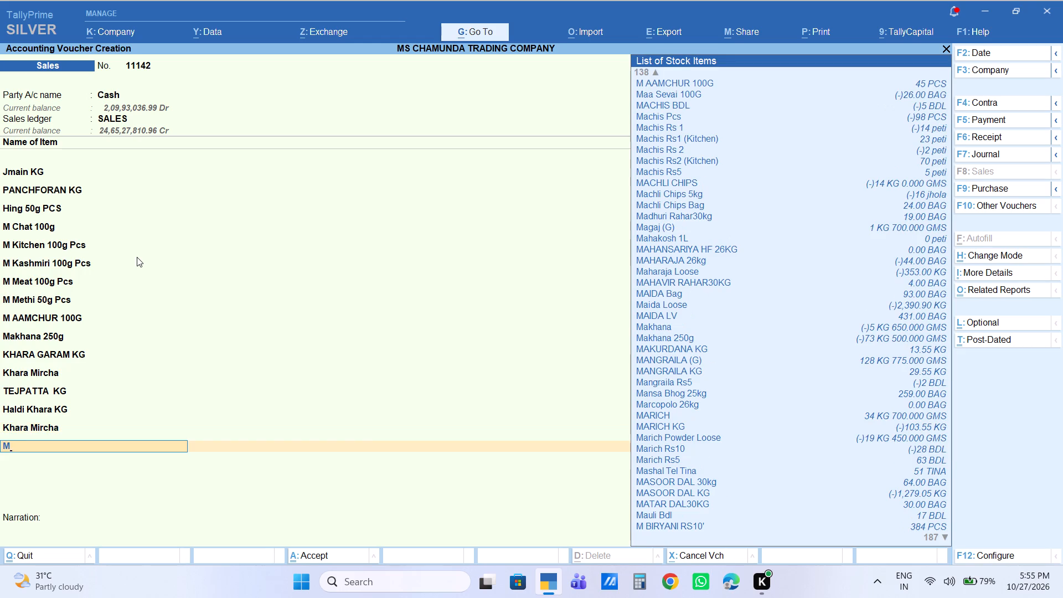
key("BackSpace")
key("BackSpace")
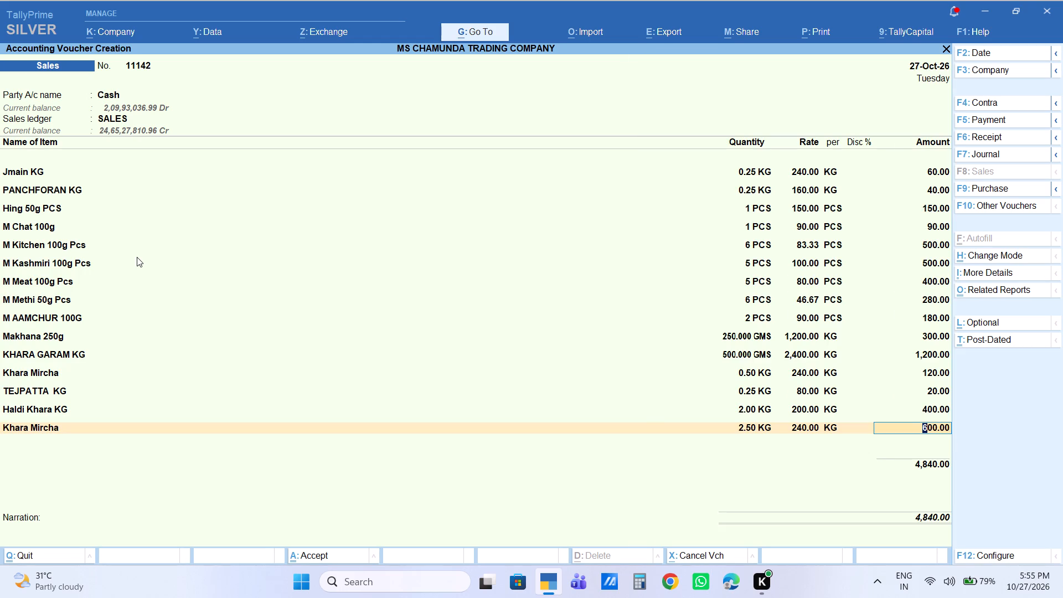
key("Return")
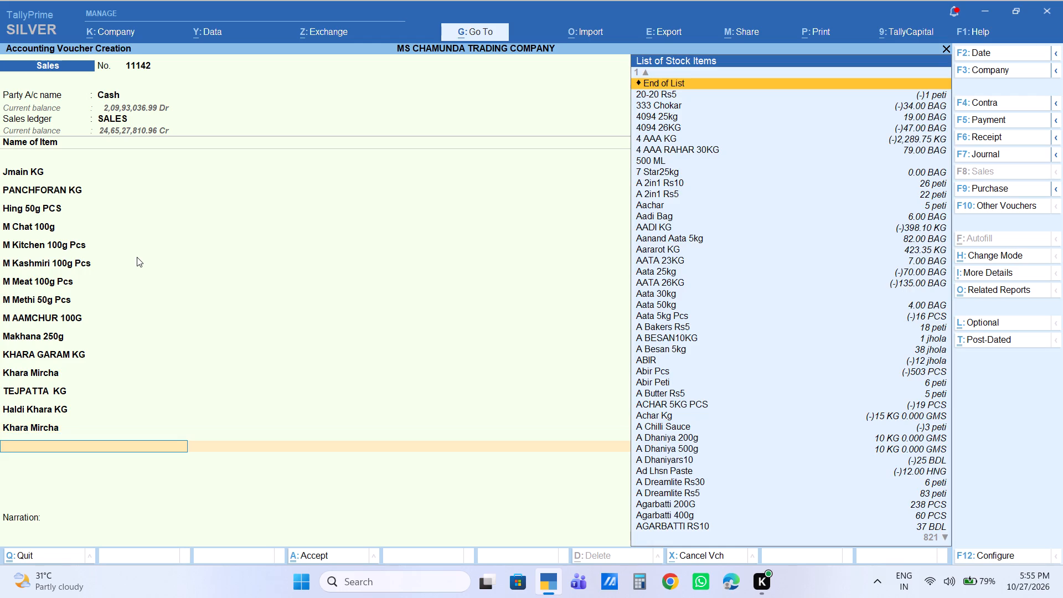
Add 1 KG of Jeera KG to the voucher with an amount of 320.
type("JEERA")
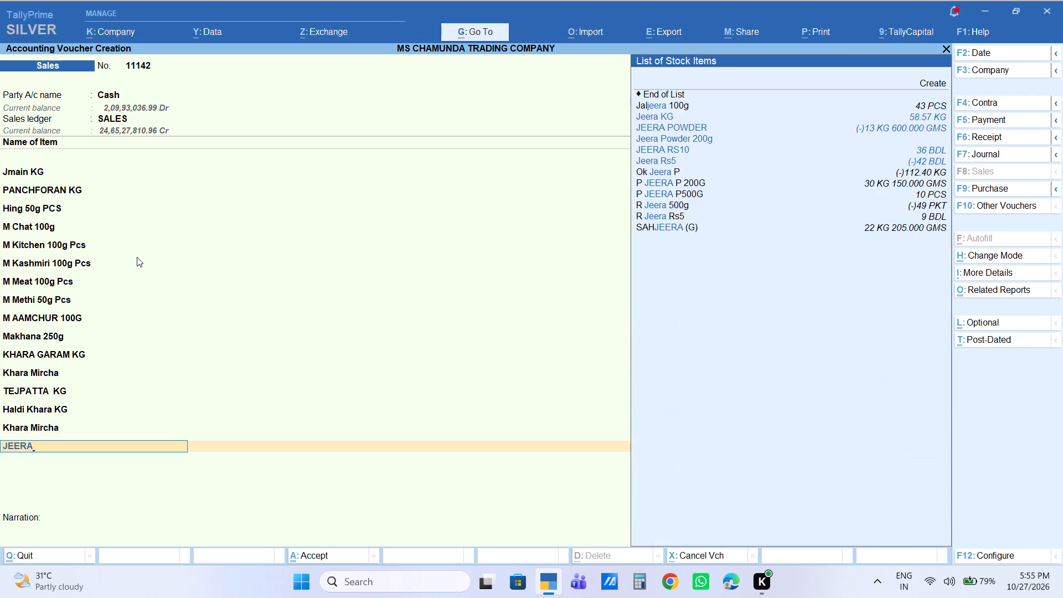
key("Down")
key("Return")
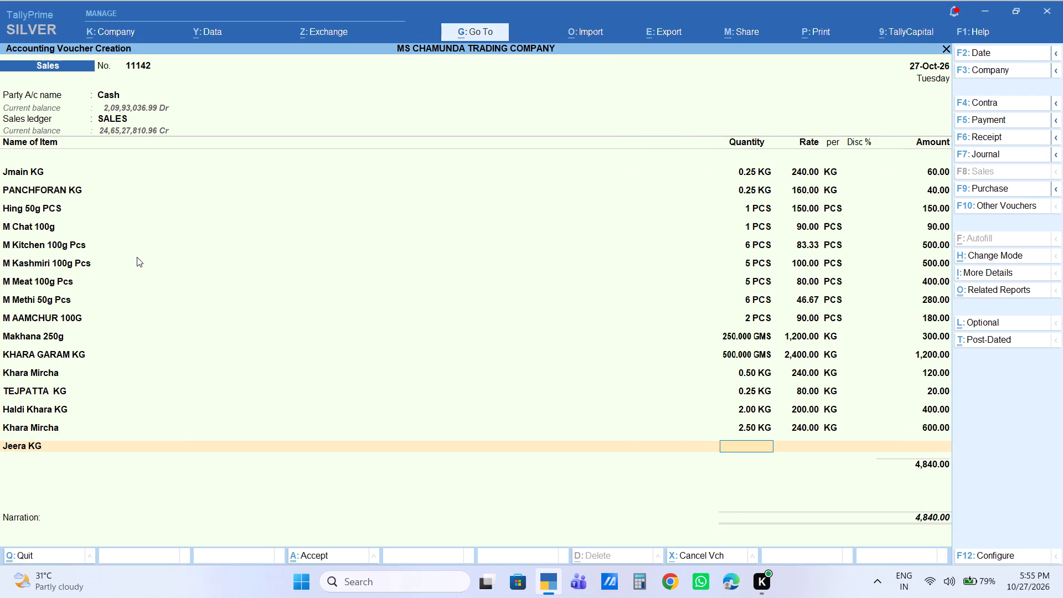
key("1")
key("Return")
key("Return")
key("Return")
key("Return")
key("Return")
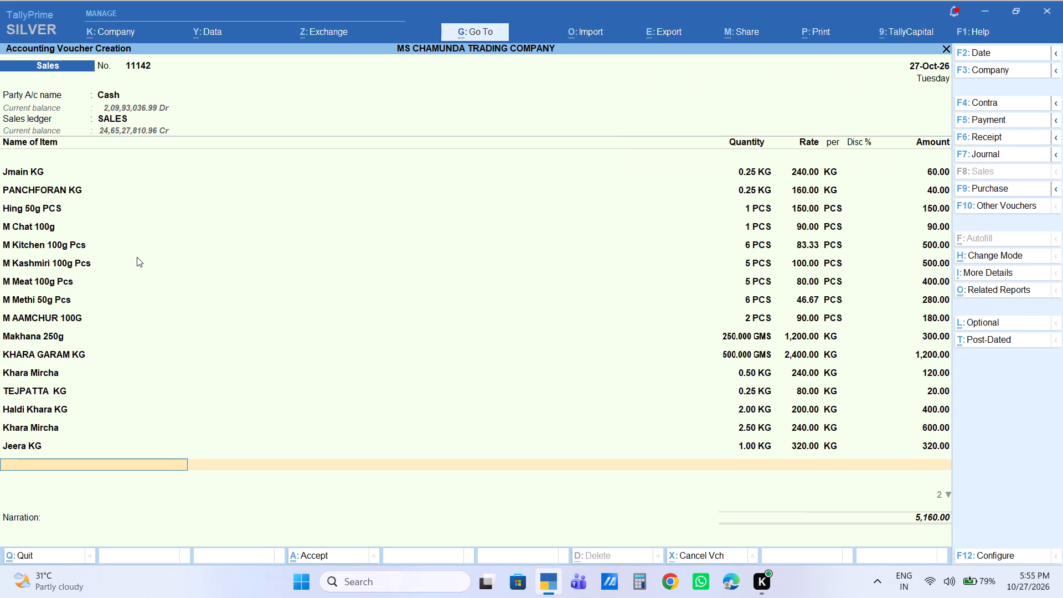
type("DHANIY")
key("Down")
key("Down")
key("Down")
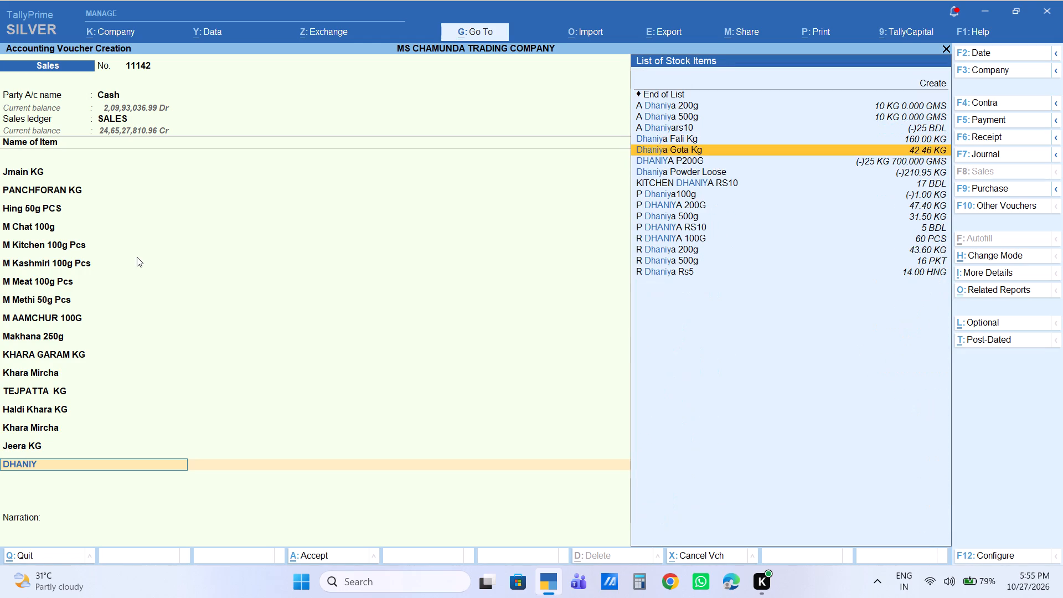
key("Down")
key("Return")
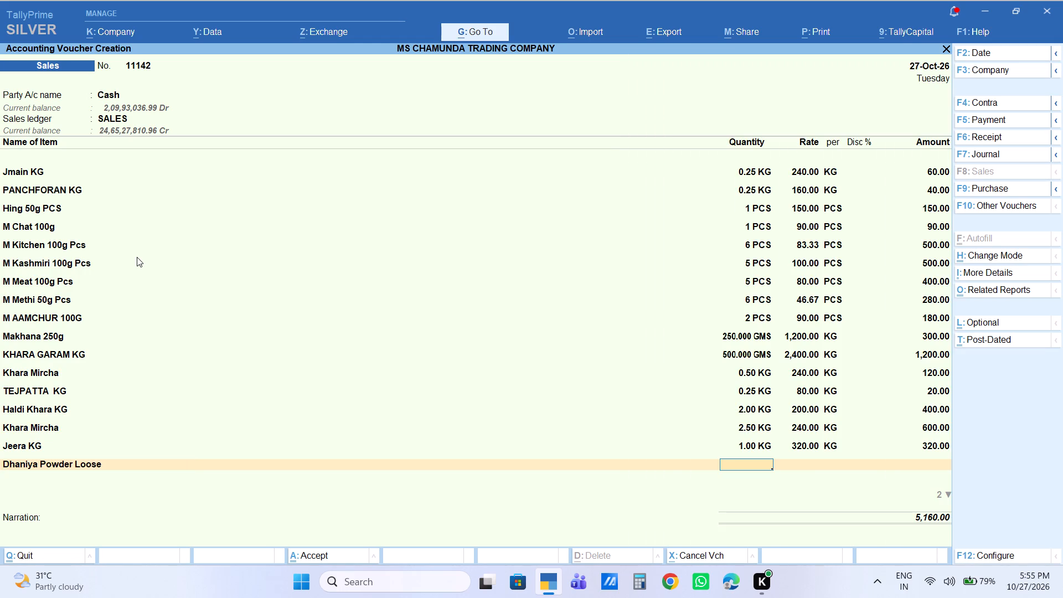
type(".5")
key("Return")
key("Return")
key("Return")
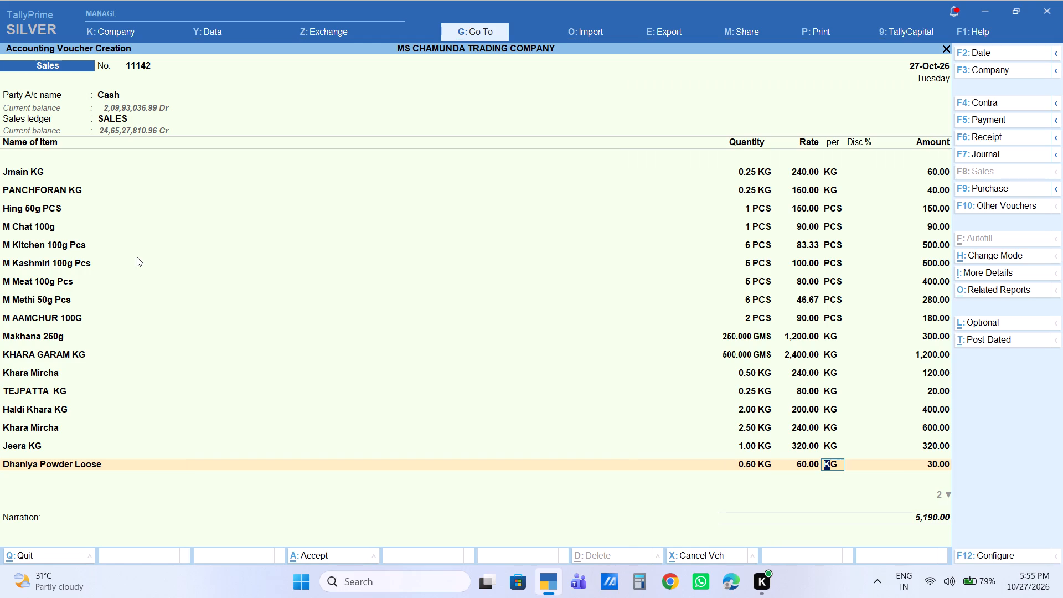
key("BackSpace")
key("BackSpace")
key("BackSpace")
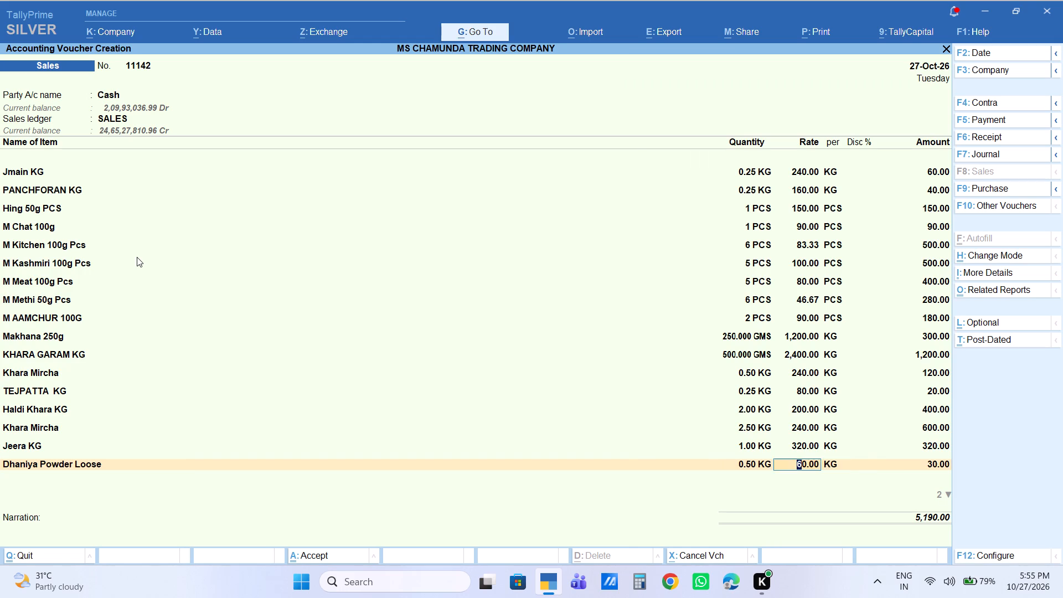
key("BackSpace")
Add 1 PKT of R Dhaniya 500g to the voucher with an amount of 115.
type("R DHA")
key("Down")
key("Down")
key("Down")
key("Return")
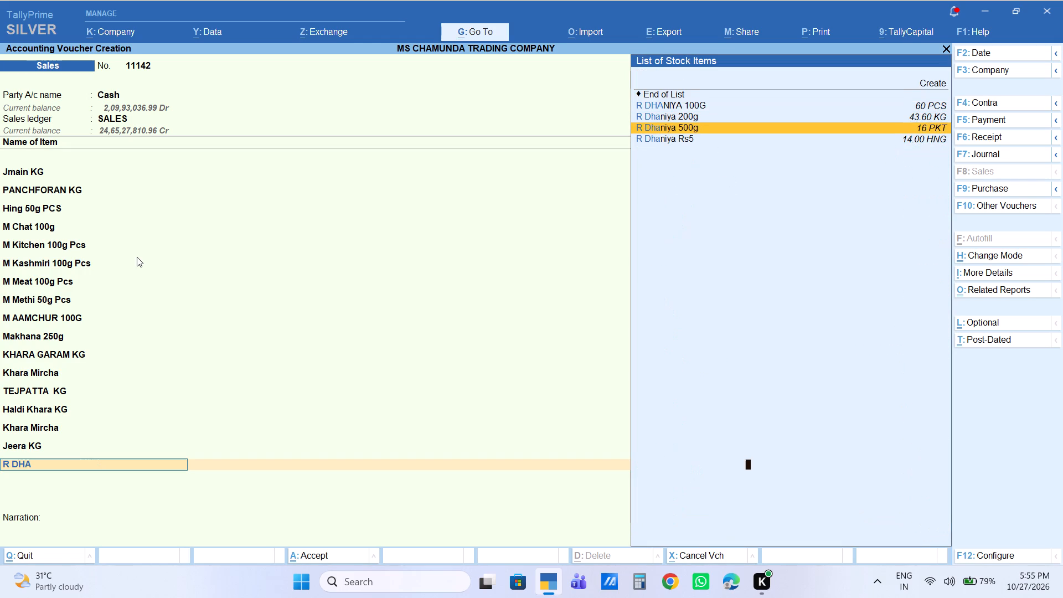
key("Return")
key("Return")
key("Return")
key("Return")
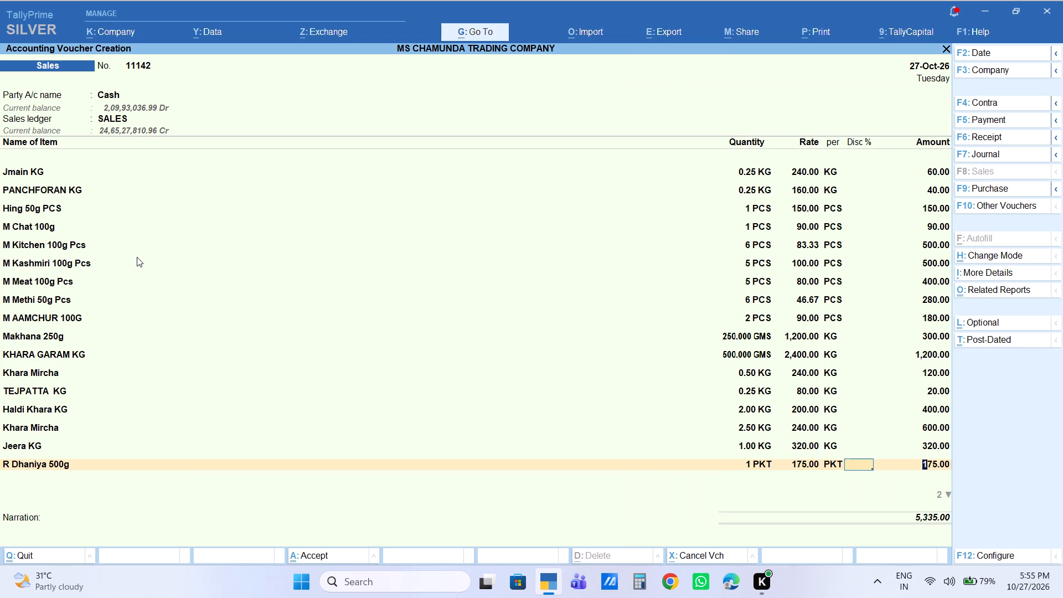
type("115")
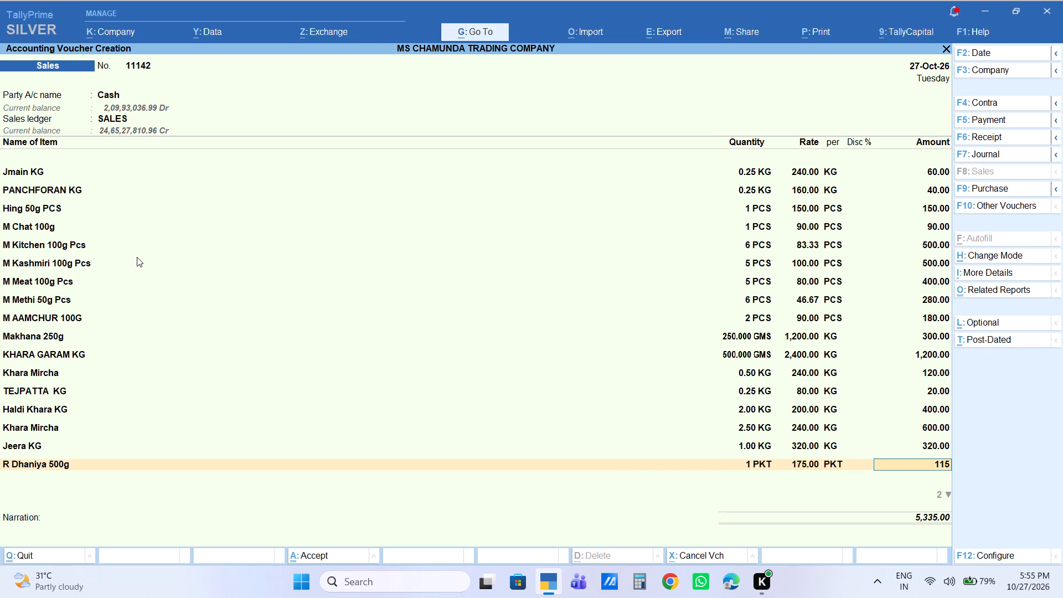
key("Return")
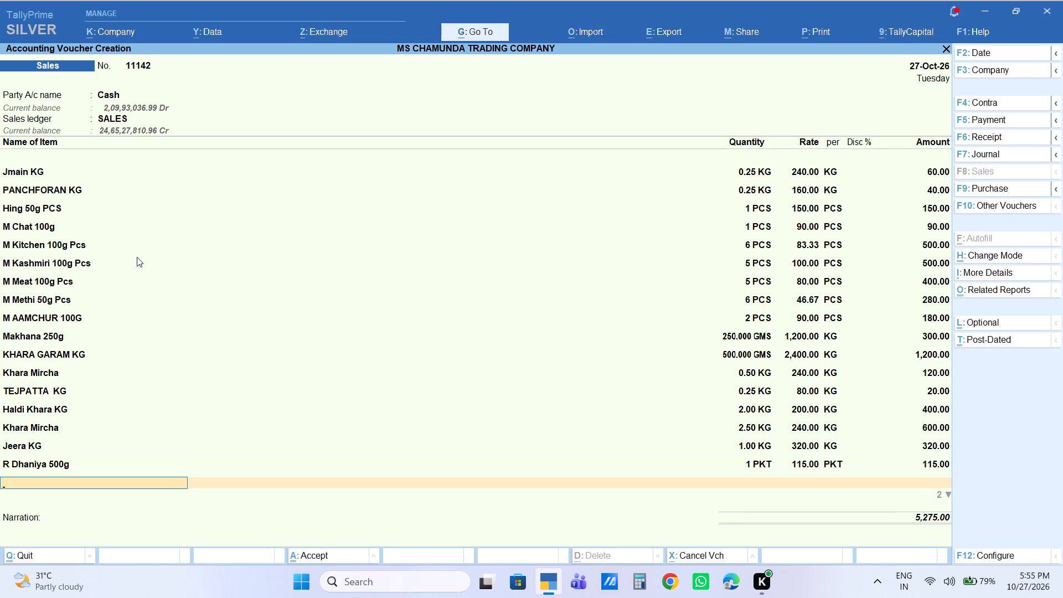
Add 2 jhola of Machli Chips 5kg to the voucher with an amount of 600.
type("MACHLI")
key("Down")
key("Down")
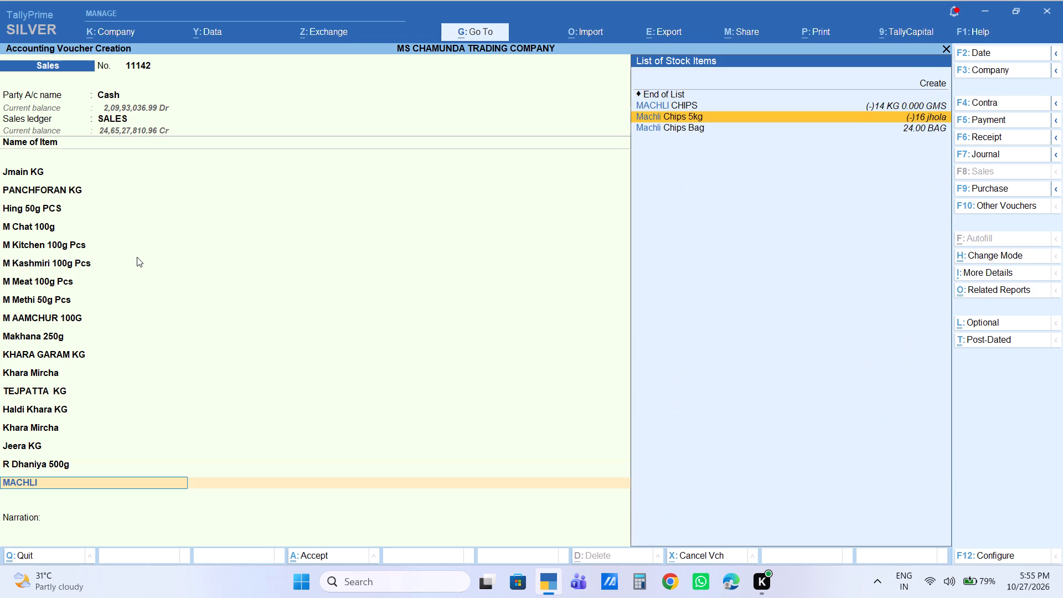
key("Return")
key("1")
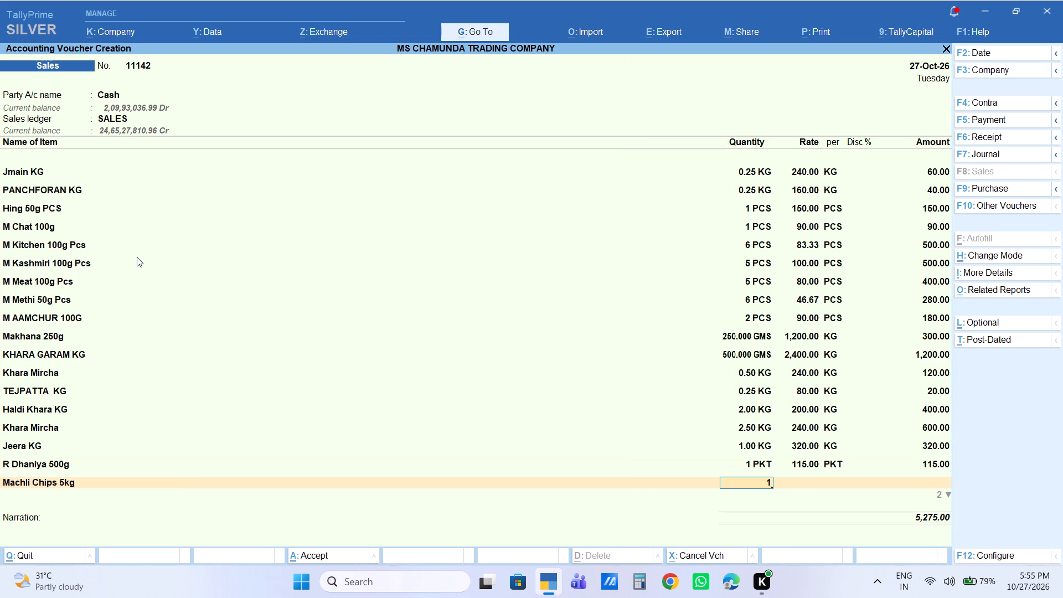
key("Return")
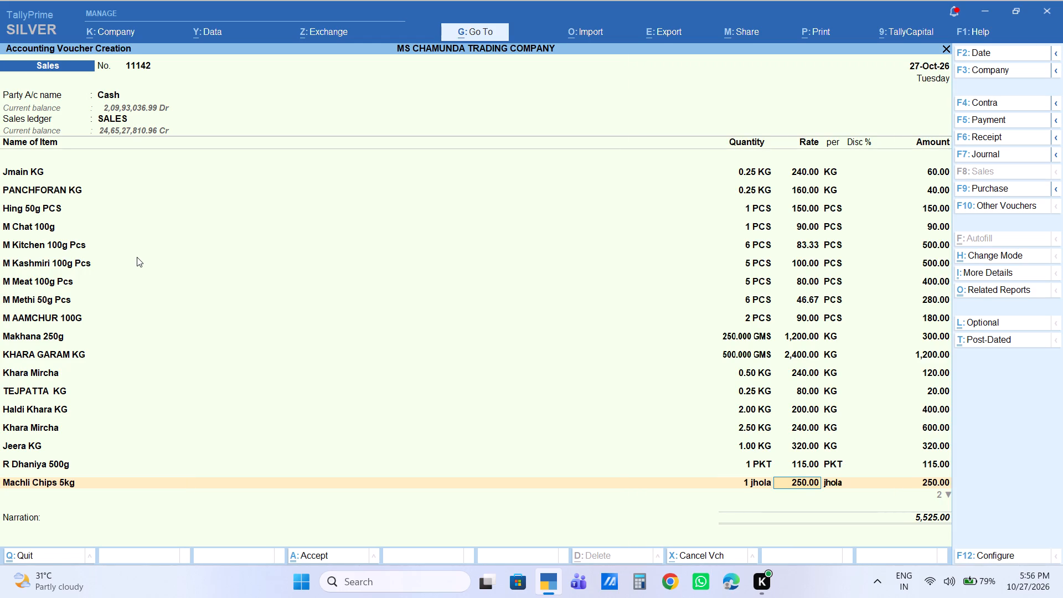
key("BackSpace")
key("BackSpace")
key("Return")
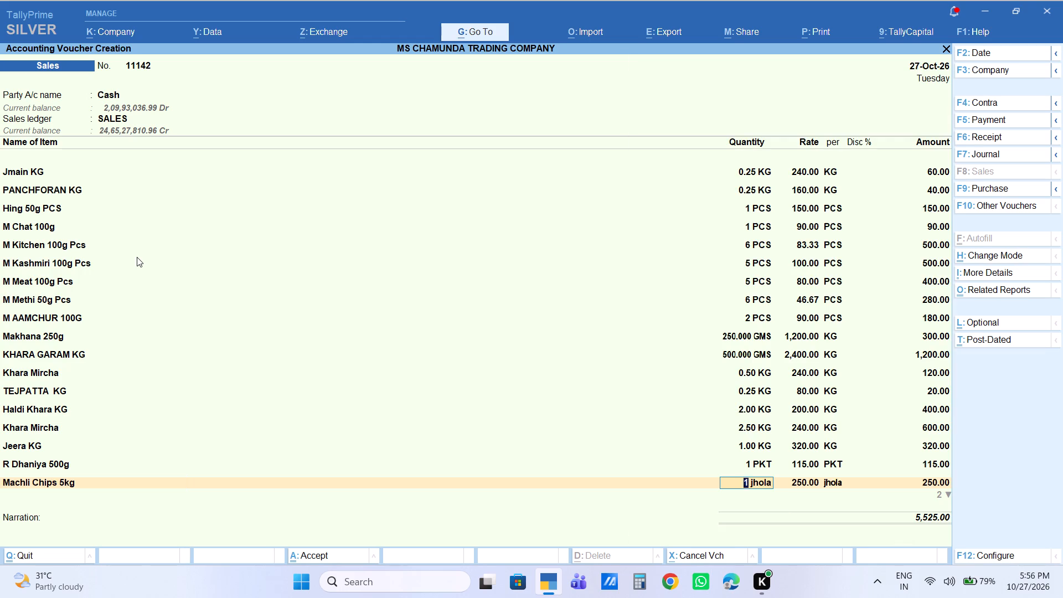
key("2")
key("Return")
key("Return")
key("Return")
key("Return")
type("600")
key("Return")
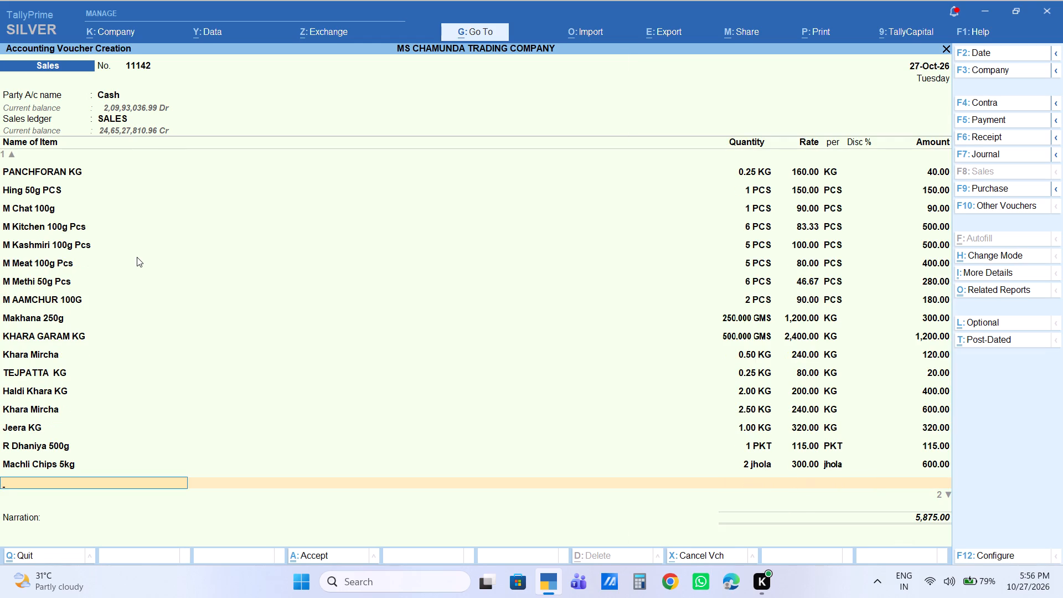
Add 5 KG of NOBEL KG to the voucher with an amount of 400.
type("NOBE")
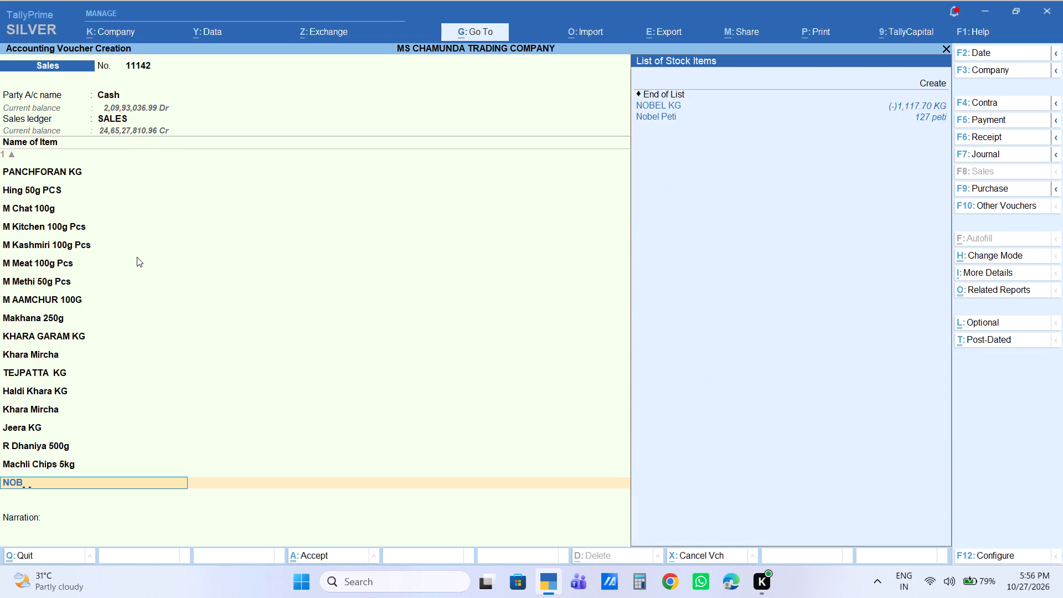
key("Down")
key("Return")
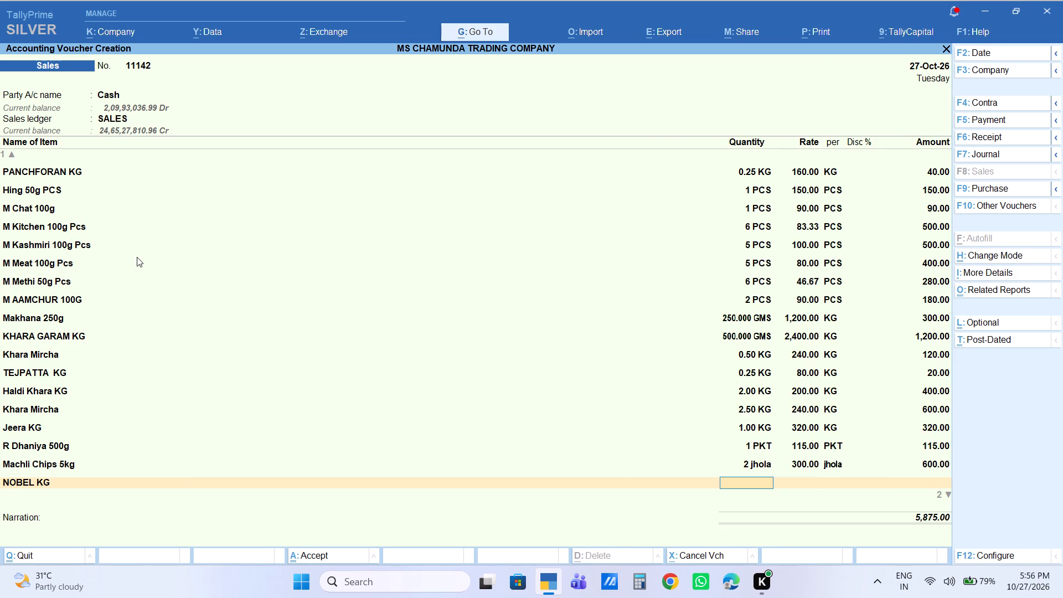
key("5")
key("Return")
key("Return")
key("Return")
key("Return")
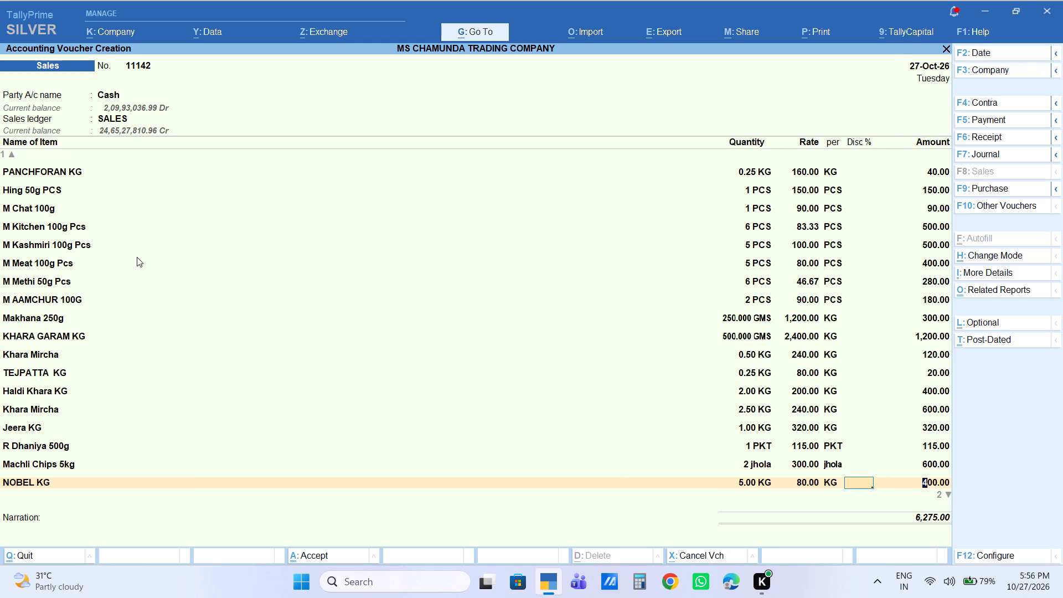
key("Return")
Add 15 KG of PAPAD KG to the voucher with an amount of 3,750.
type("PAPAD")
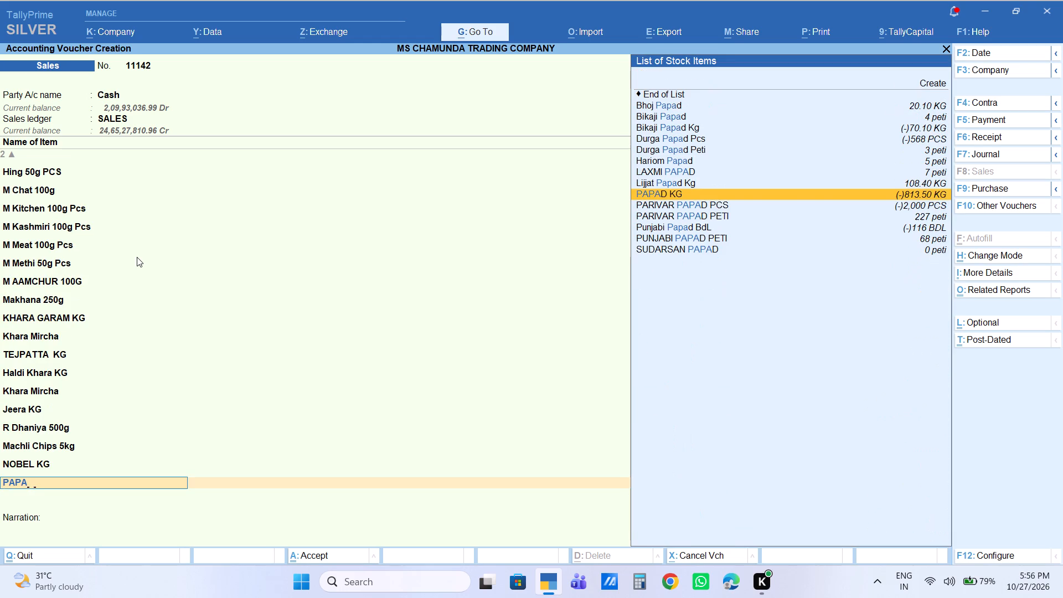
key("Return")
type("15")
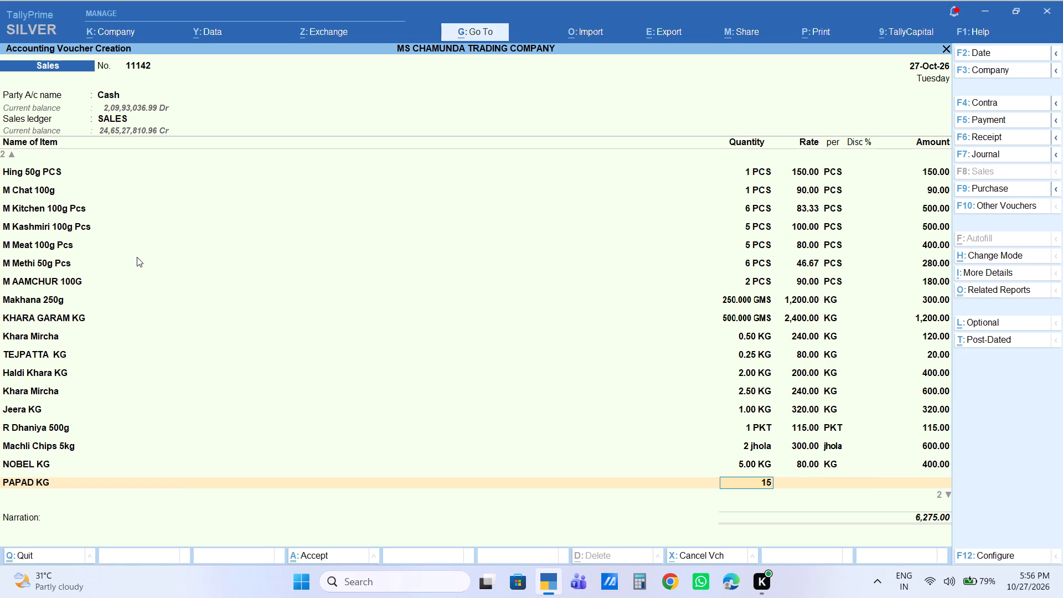
key("Return")
key("Return")
key("Return")
key("Return")
key("Return")
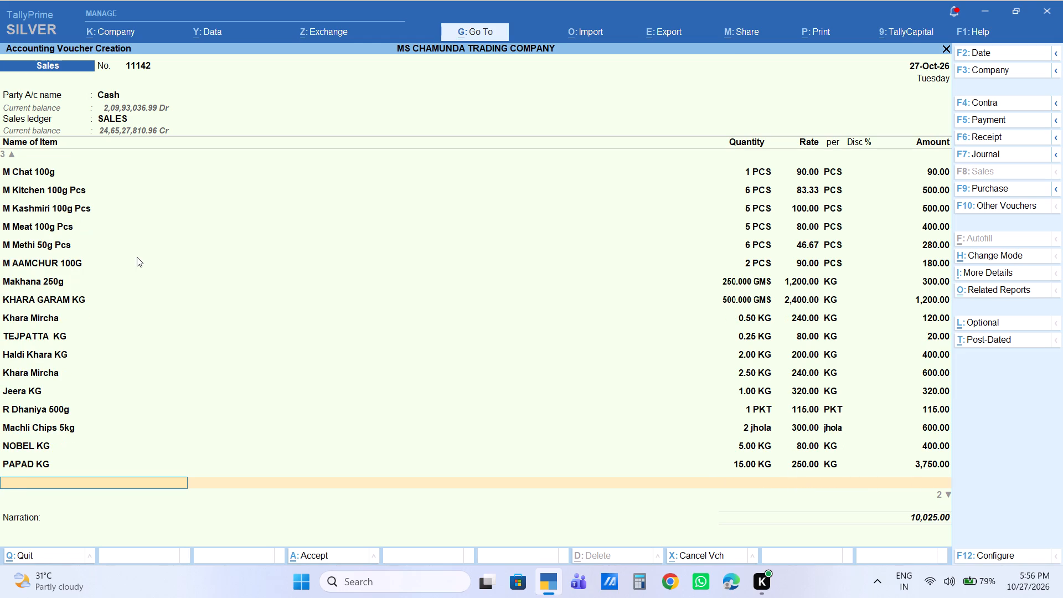
Add 2 PCS of Kesariya Rang100g to the voucher with an amount of 70.
type("KESAR")
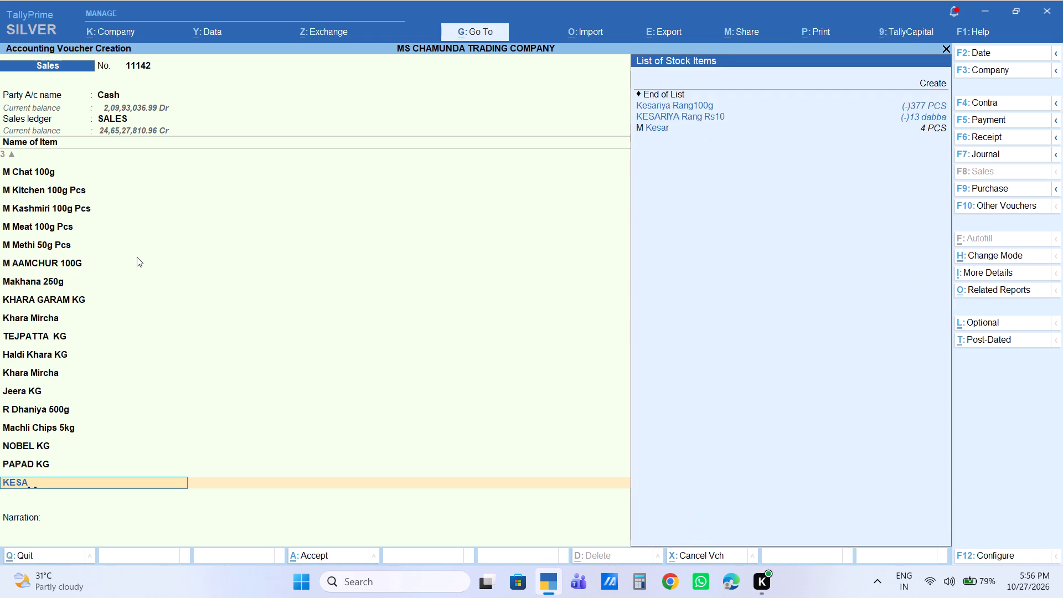
key("Down")
key("Return")
key("2")
key("Return")
key("Return")
key("Return")
key("Return")
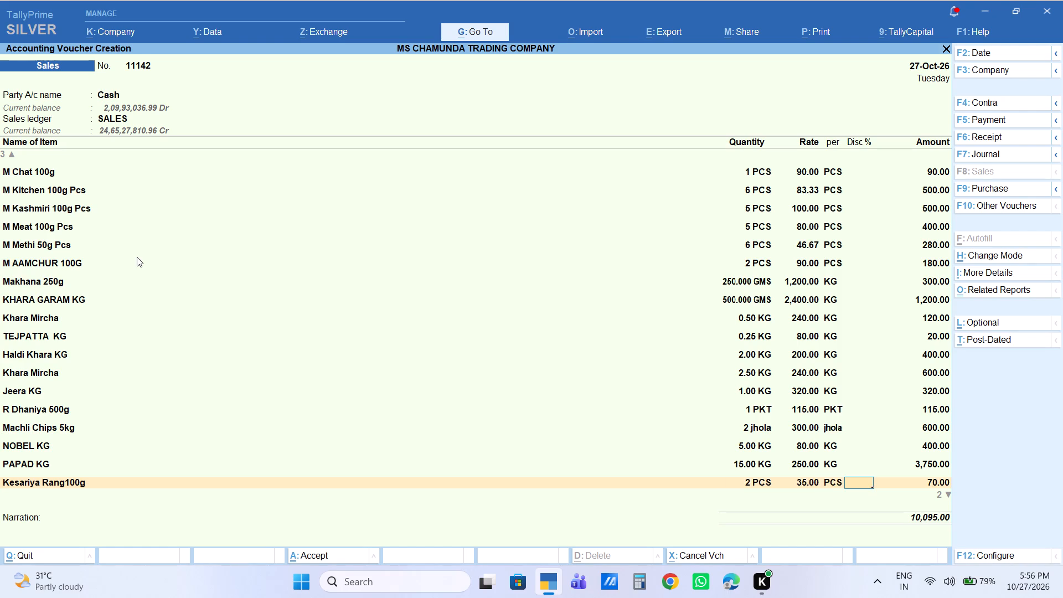
key("Return")
Add 6 KG of LAHSUN B to the voucher with an amount of 690.
type("LAHS")
key("Down")
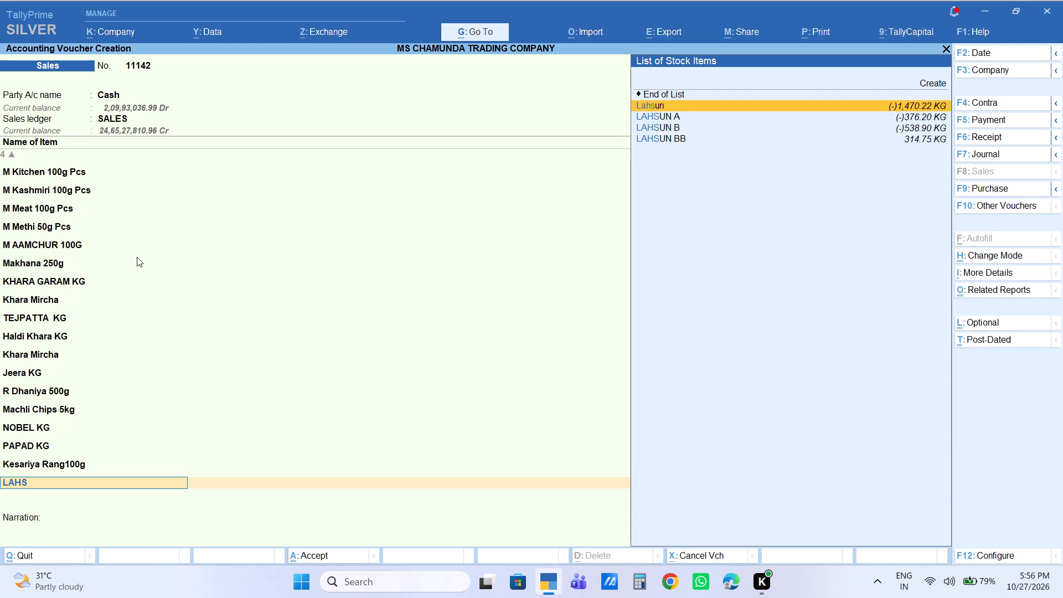
key("Down")
key("Down")
key("Return")
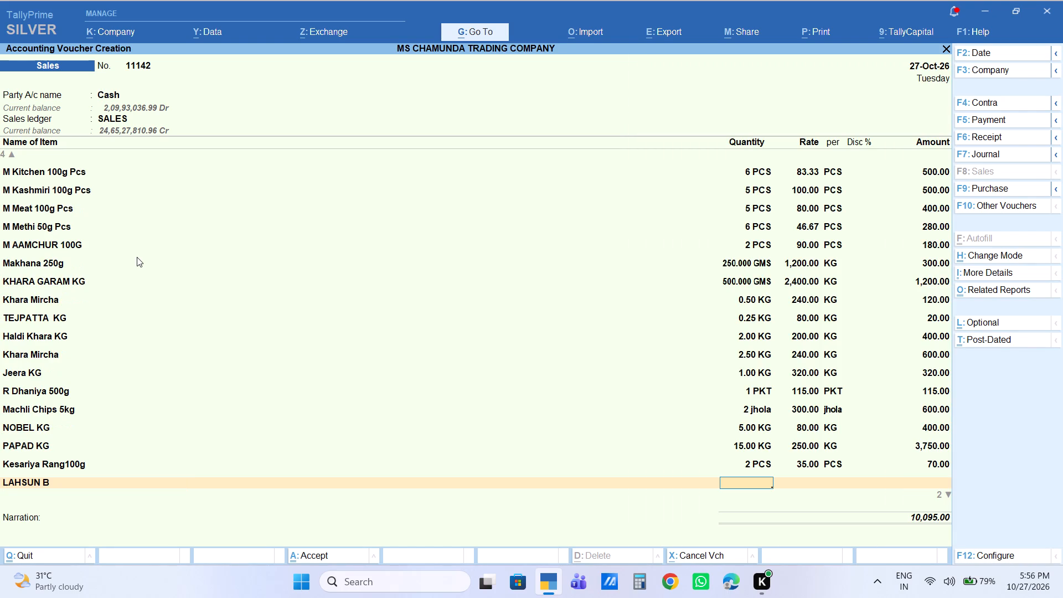
key("6")
key("Return")
key("Return")
key("Return")
key("Return")
key("Return")
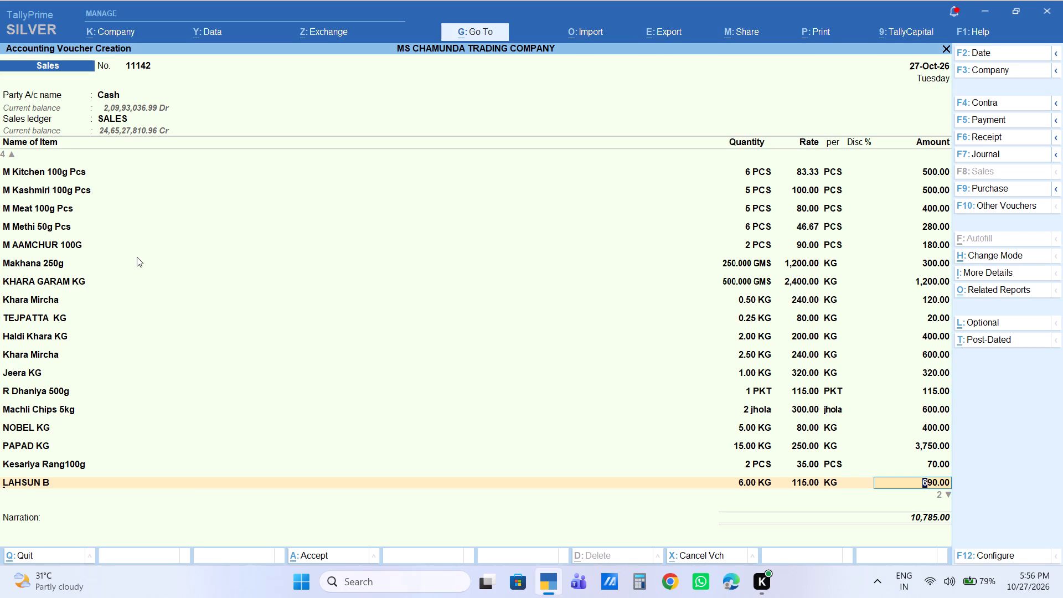
Add 1 KG of IMLI KG to the voucher with an amount of 70.
type("IMLI")
key("Return")
key("1")
key("Return")
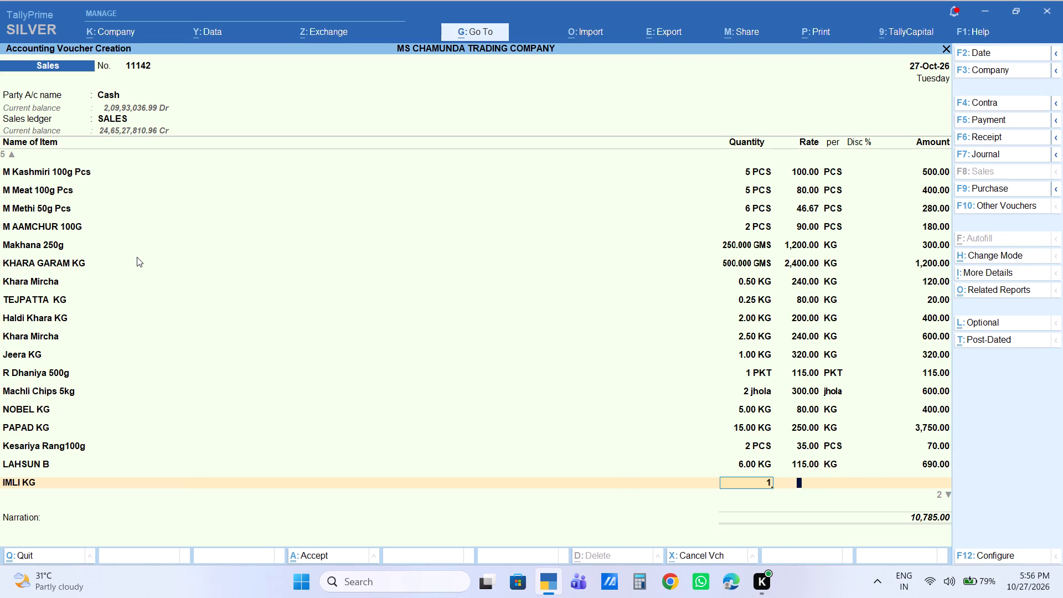
key("Return")
key("Return")
key("Return")
key("Return")
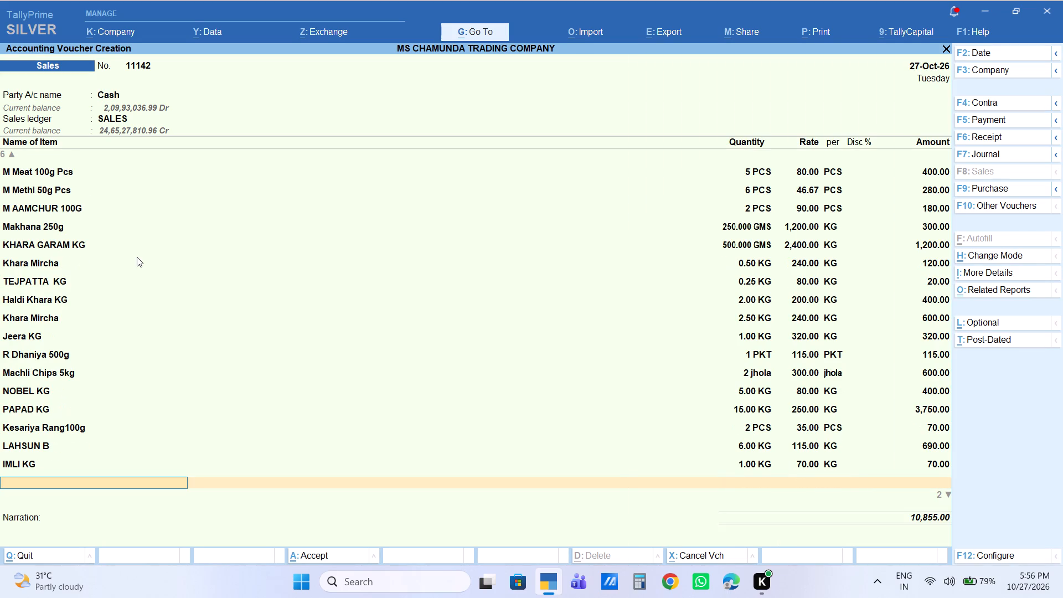
Add 20 KG of CHINI KG to the voucher with an amount of 1,200.
type("CHINI")
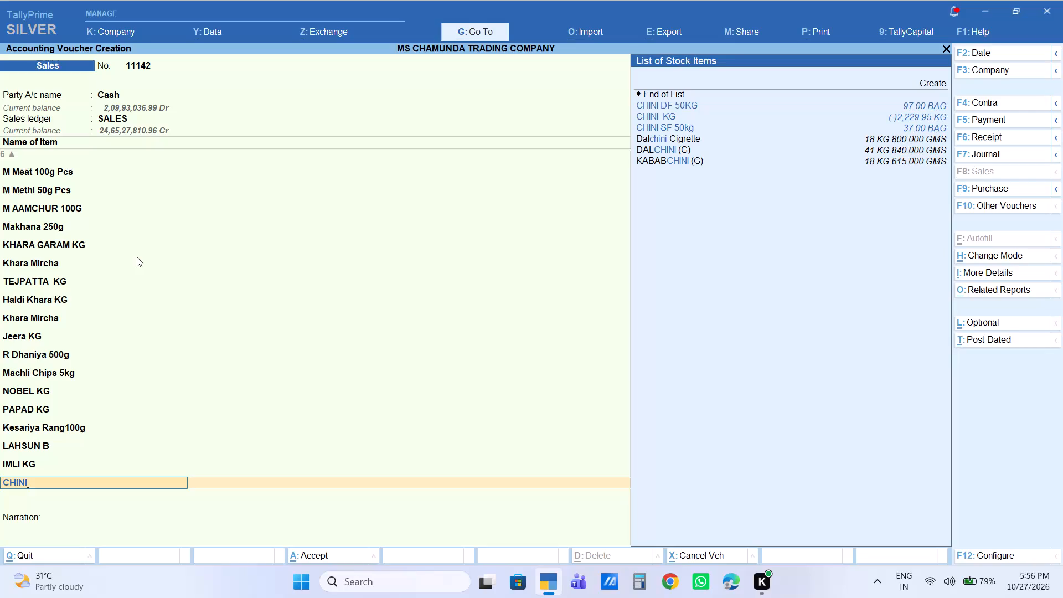
key("Down")
key("Down")
key("Return")
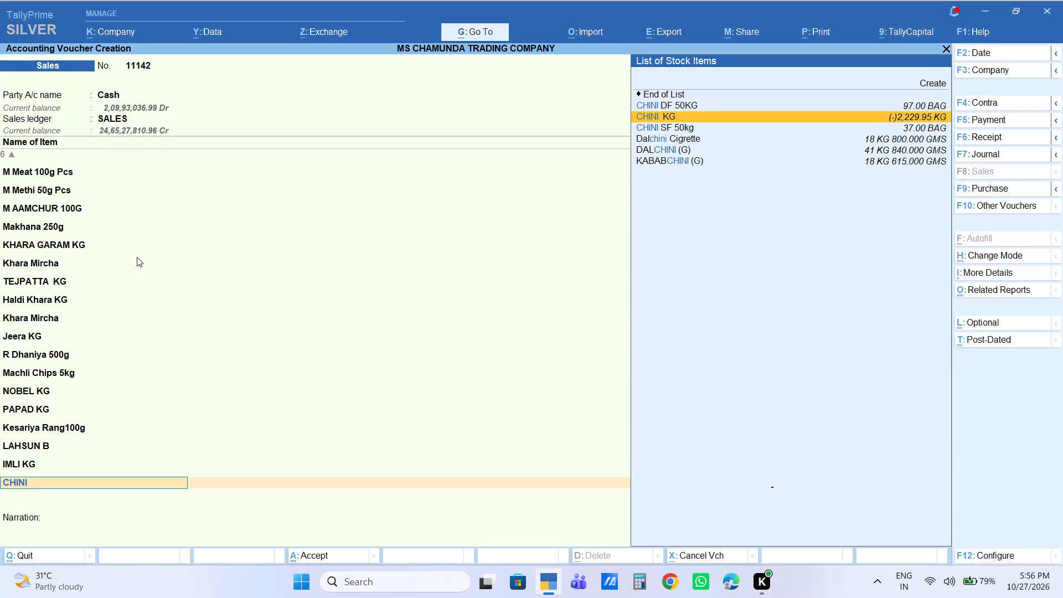
type("20")
key("Return")
key("Return")
key("Return")
key("Return")
key("Return")
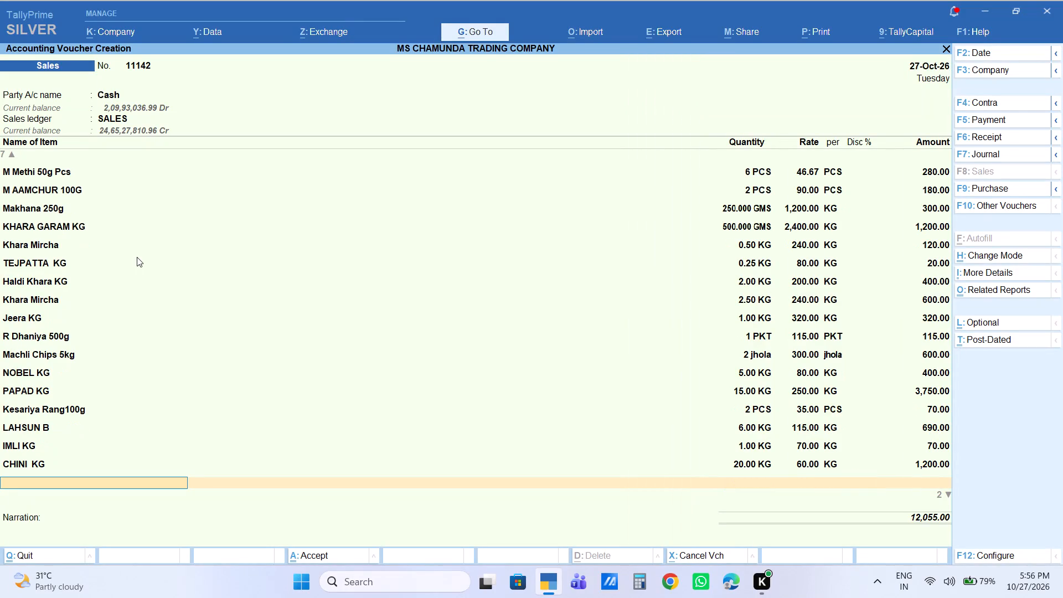
Add 1 BAG of Annapurna NAMAK 1KG to the voucher with an amount of 300.
type("ANNA")
key("Down")
key("Return")
key("1")
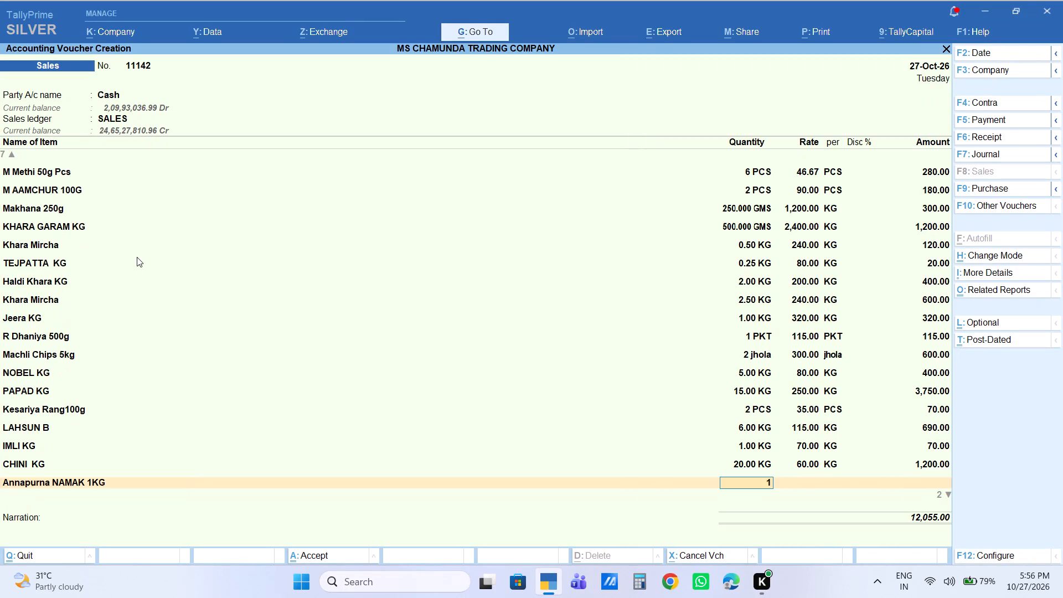
key("Return")
key("Return")
key("Return")
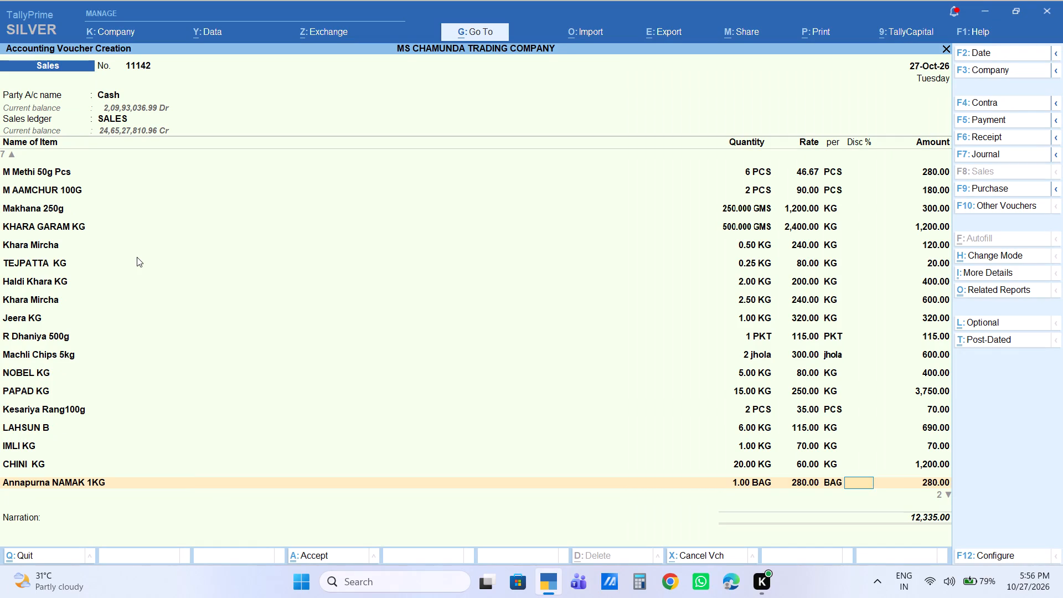
key("Return")
type("300")
key("Return")
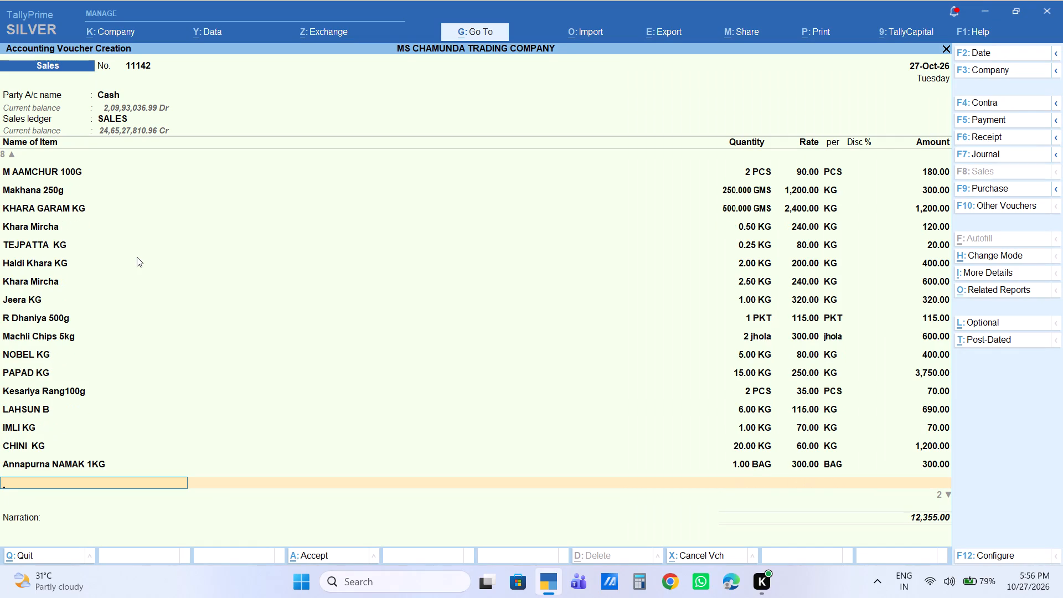
Close the item list and add a Labour Charge of 20 to the voucher.
key("Return")
key("l")
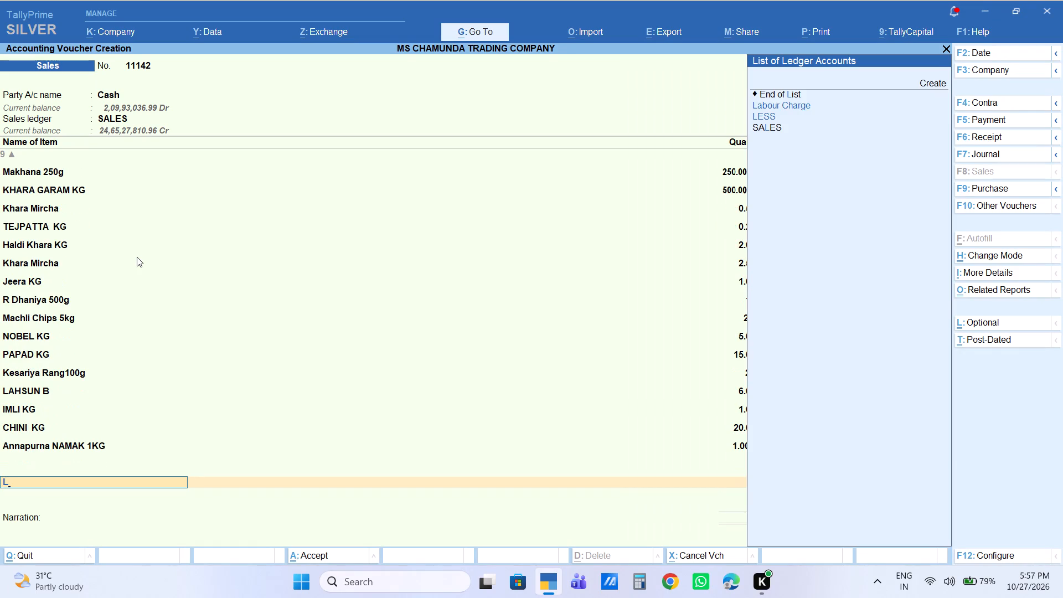
key("Down")
key("Return")
key("Return")
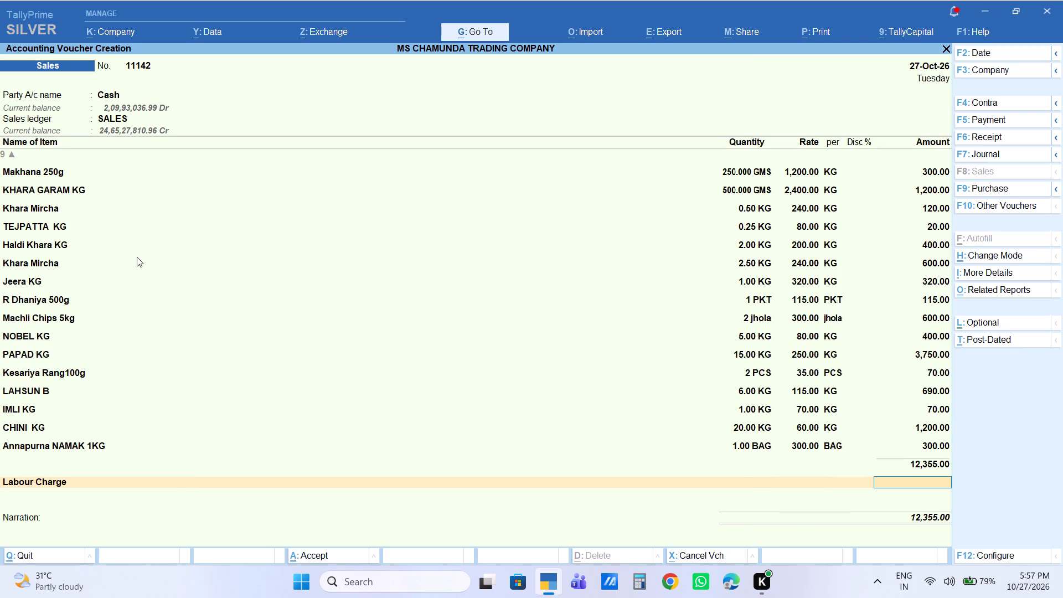
type("20")
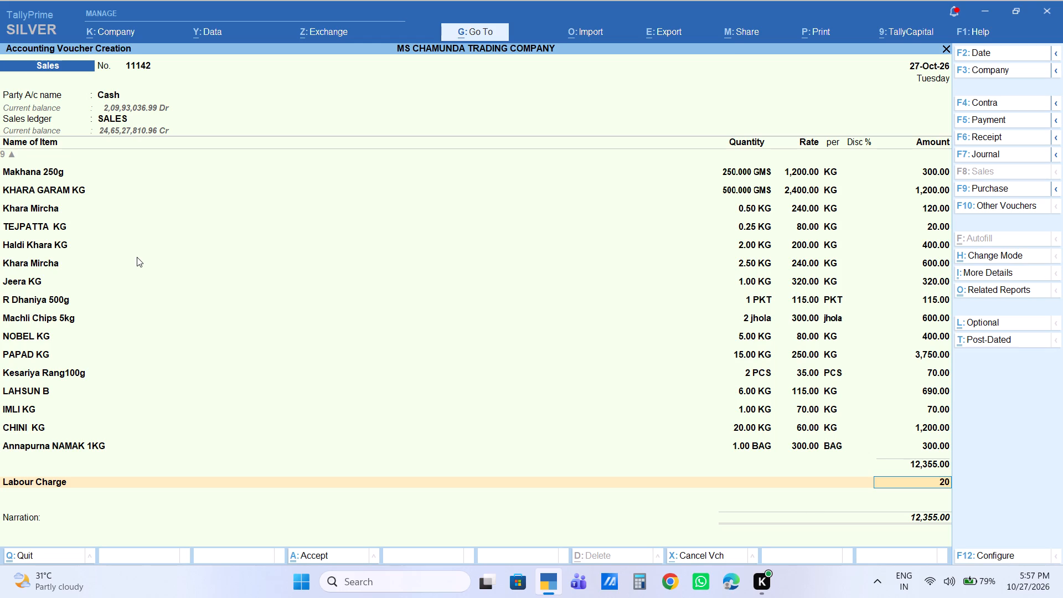
key("Return")
Go back to the item list and add 1 KG of Surf Kg with an amount of 80.
key("BackSpace")
key("BackSpace")
key("BackSpace")
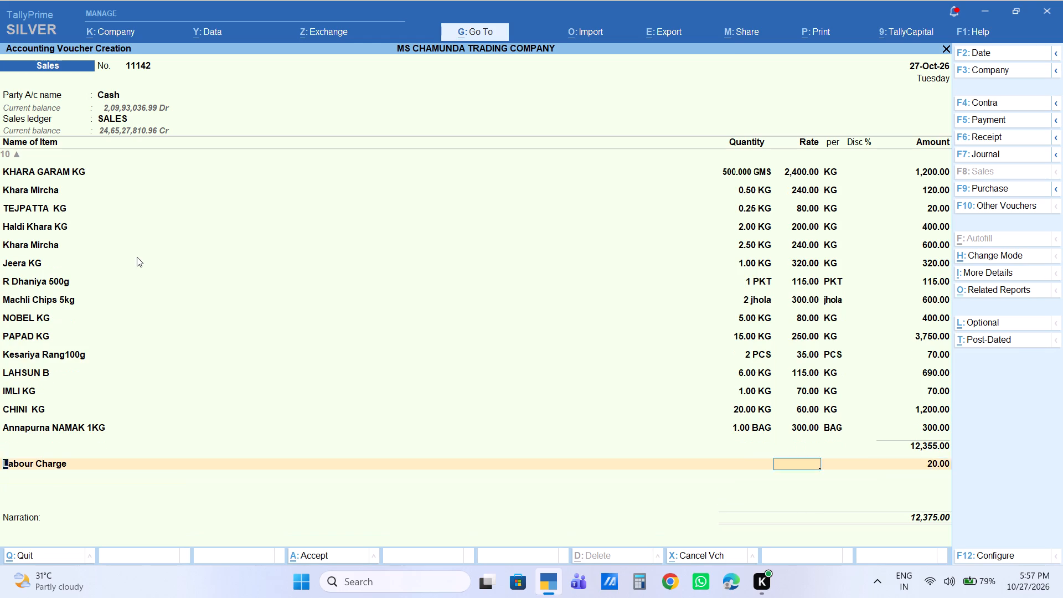
key("BackSpace")
key("Return")
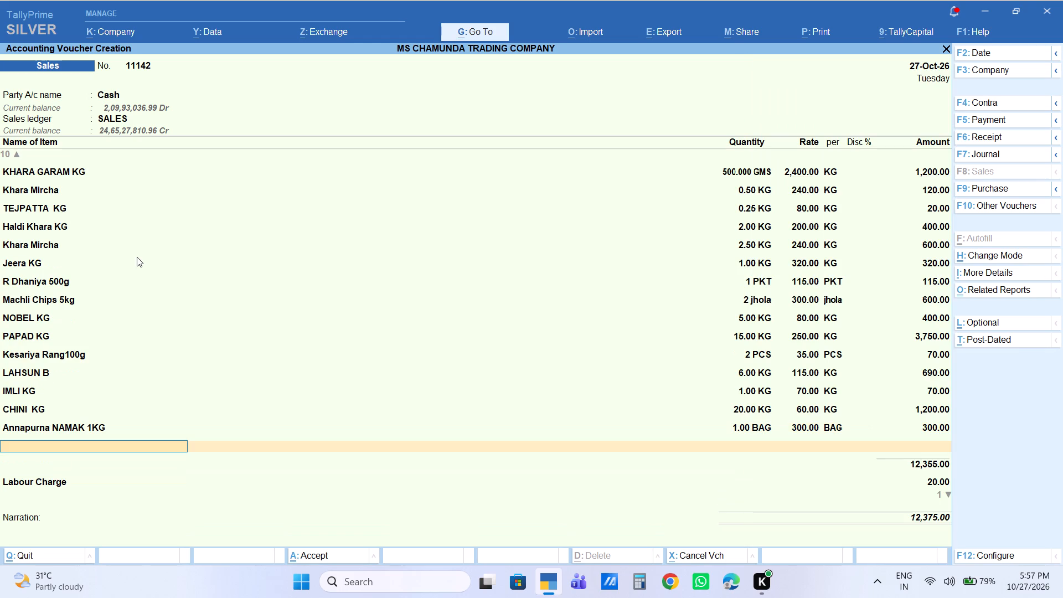
type("SURF")
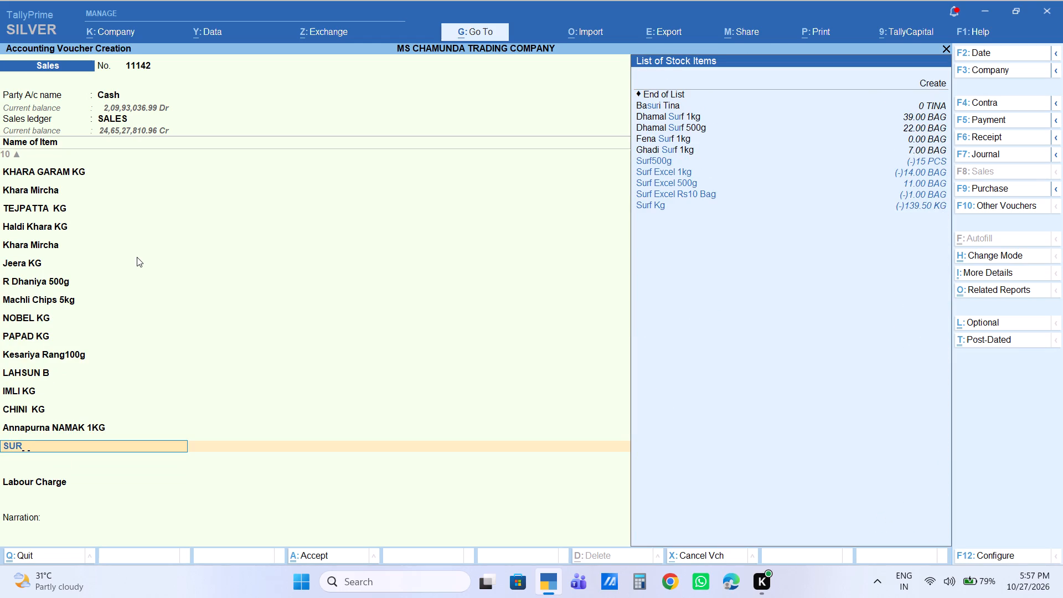
key("Down")
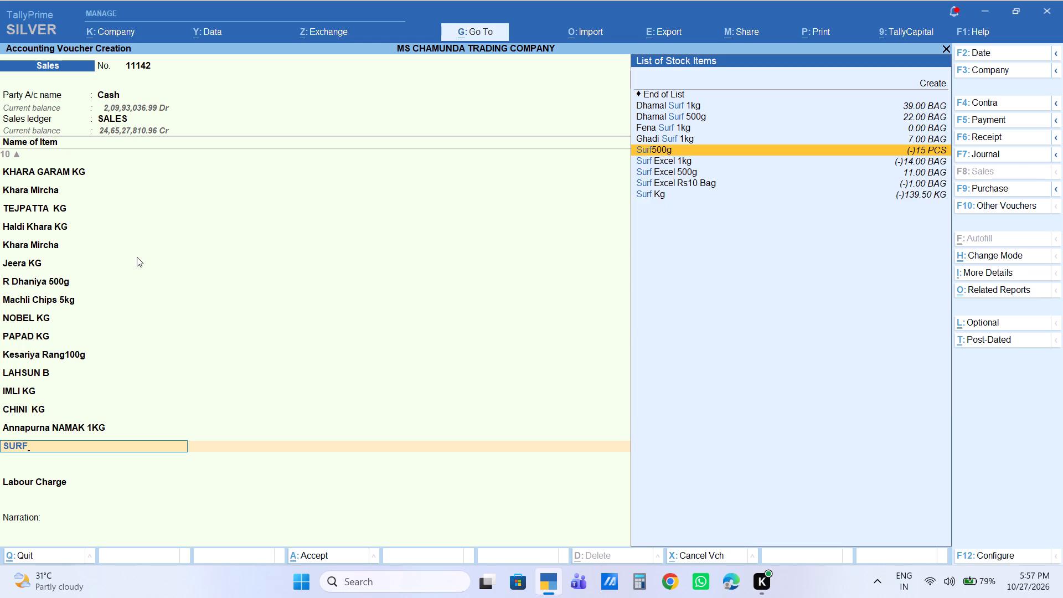
key("Down")
key("Down")
key("Down")
key("Down")
key("Return")
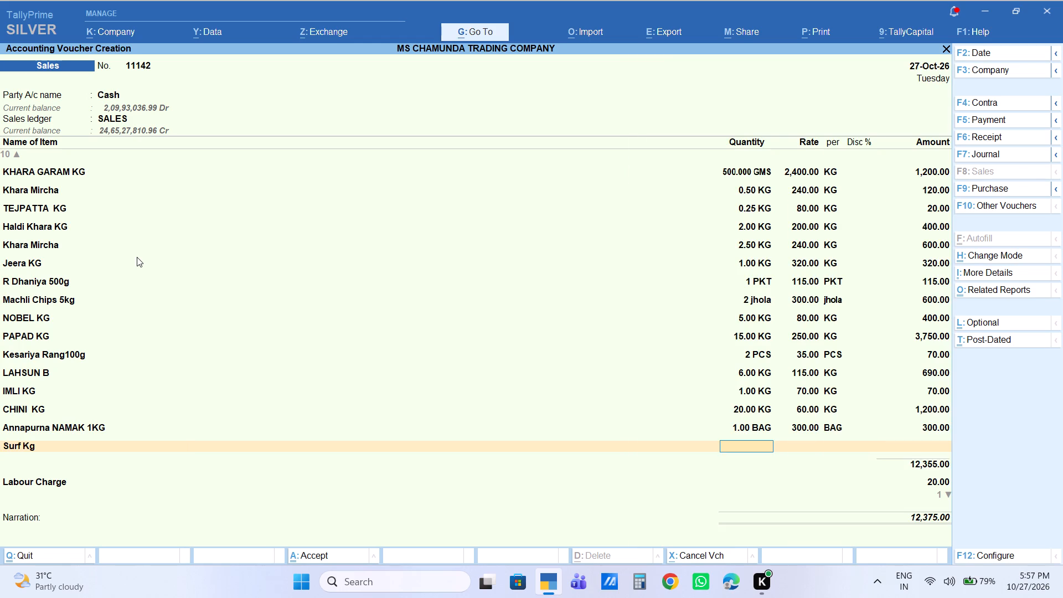
key("1")
key("Return")
key("Return")
key("Return")
key("Return")
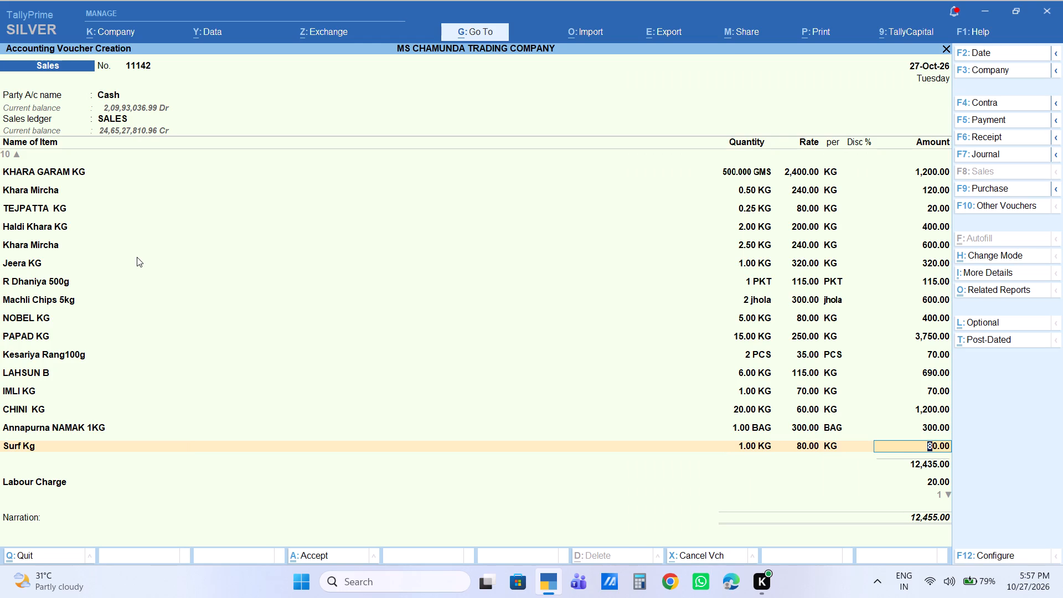
key("Return")
Finish the voucher without a narration, keeping the labour charge, and save it.
key("Return")
key("Return")
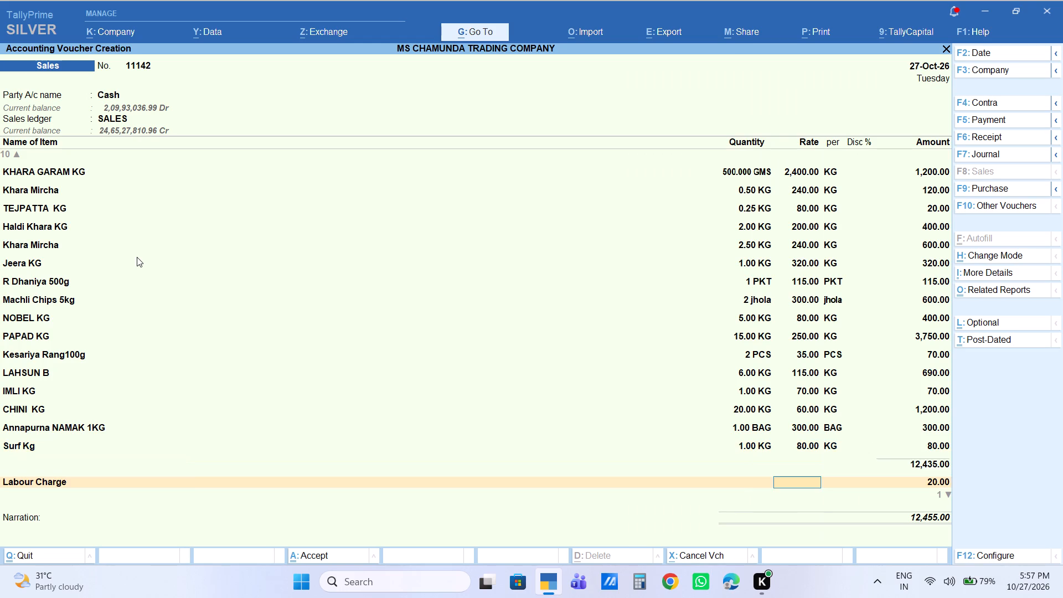
key("Return")
key("Return")
key("Return")
key("Return")
key("Return")
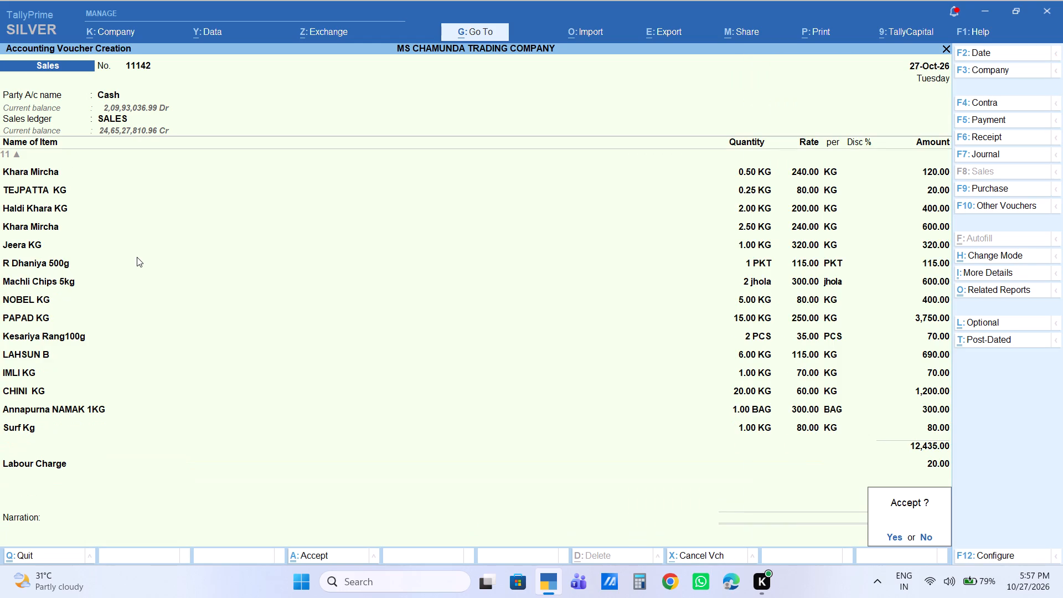
key("Return")
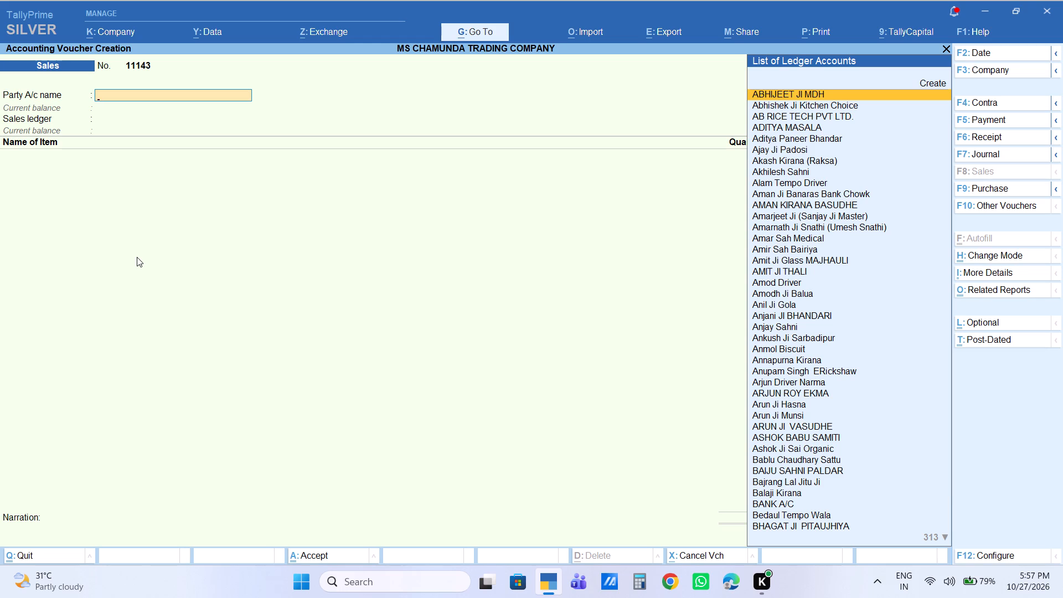
Start the new sales voucher with Cash as the party account and SALES as the sales ledger.
type("CA")
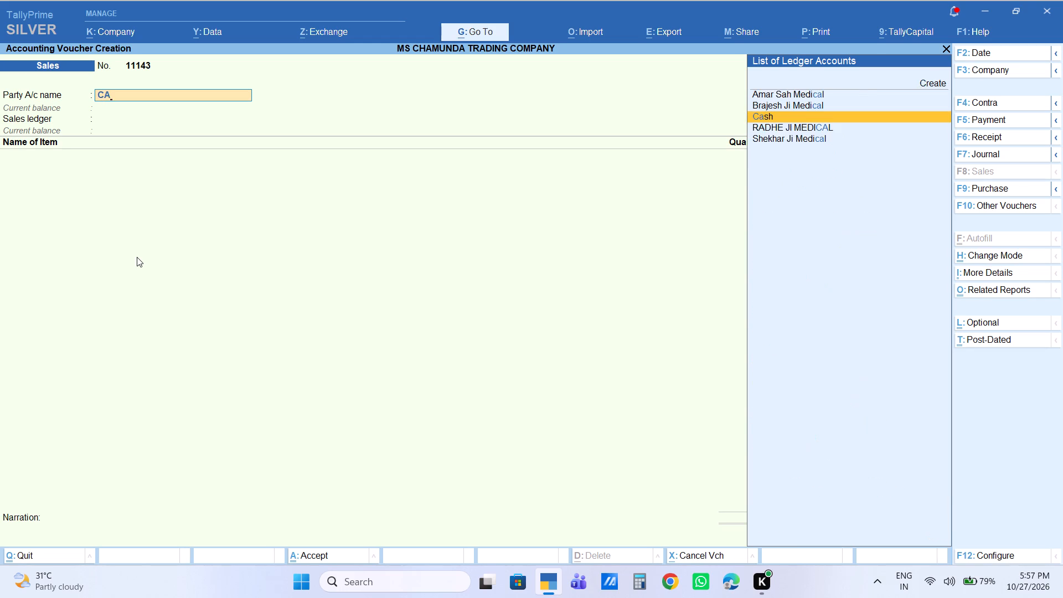
key("Return")
key("Return")
key("Return")
key("Return")
key("Return")
key("Return")
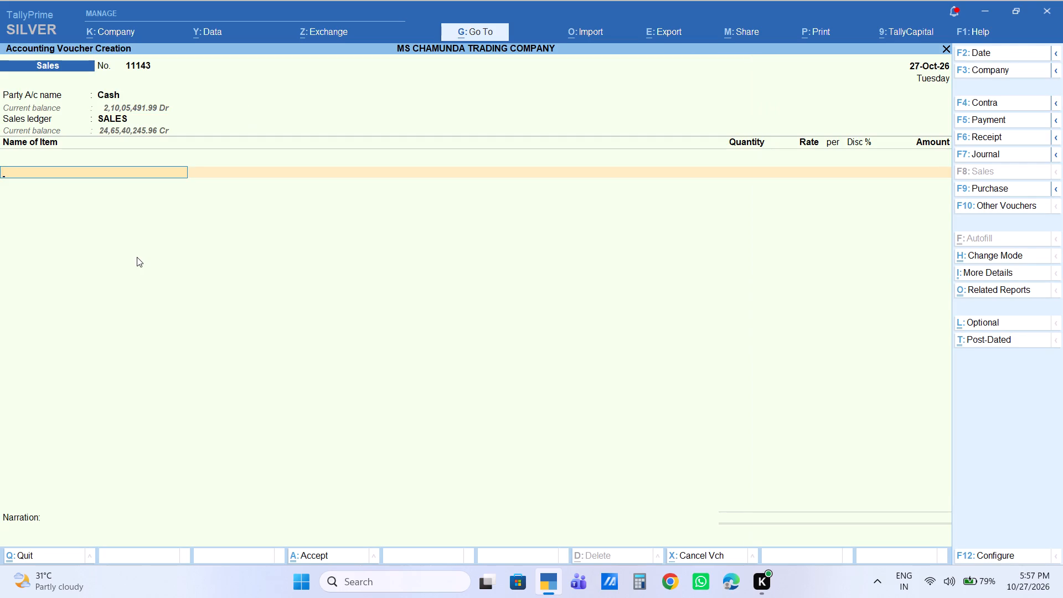
Add 1 peti of C.P Rs1 Peti to the voucher with an amount of 710.
type("CP")
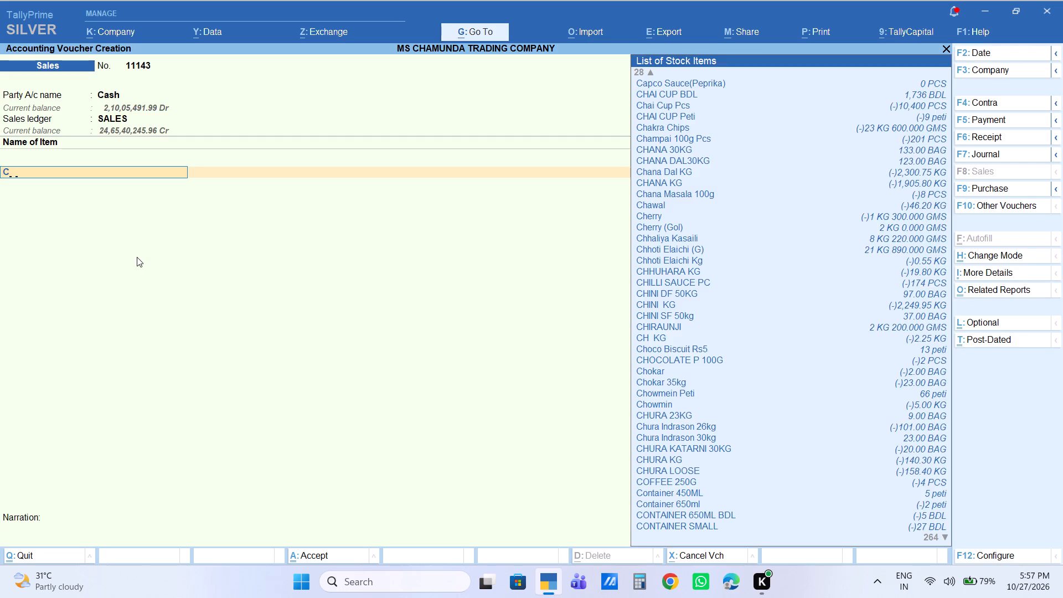
key("Return")
key("1")
key("Return")
key("Return")
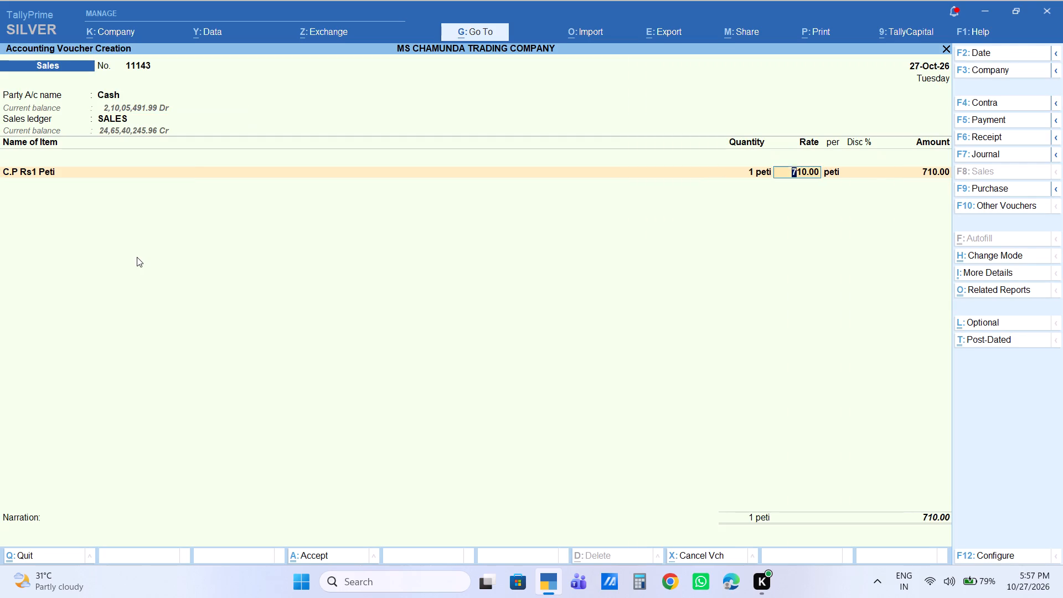
key("Return")
key("Return")
key("Return")
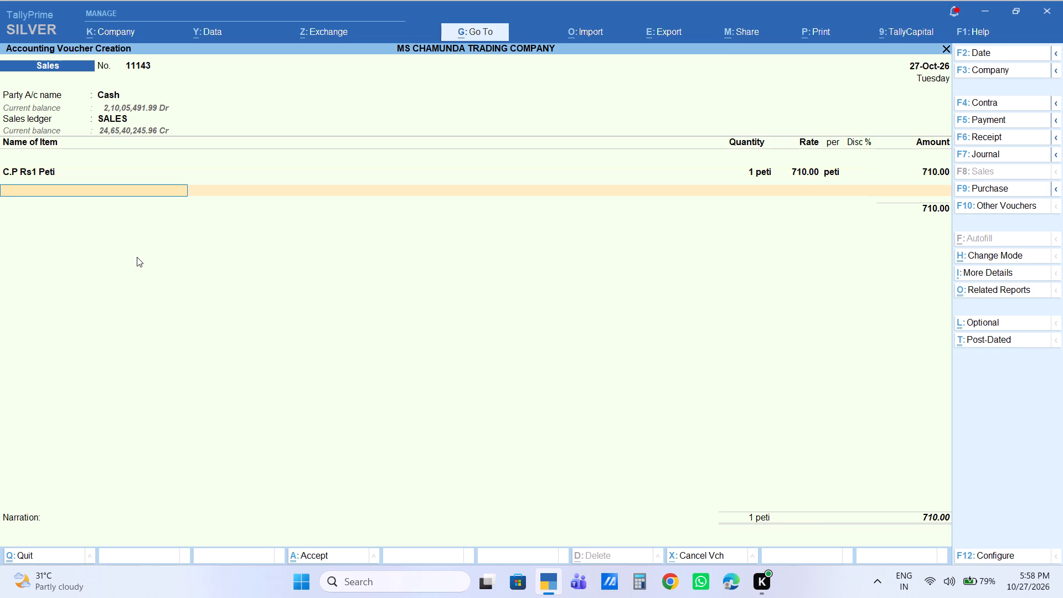
Add 1 BAG of Ratna Miniket25kg to the voucher with an amount of 1,200.
type("RATNA")
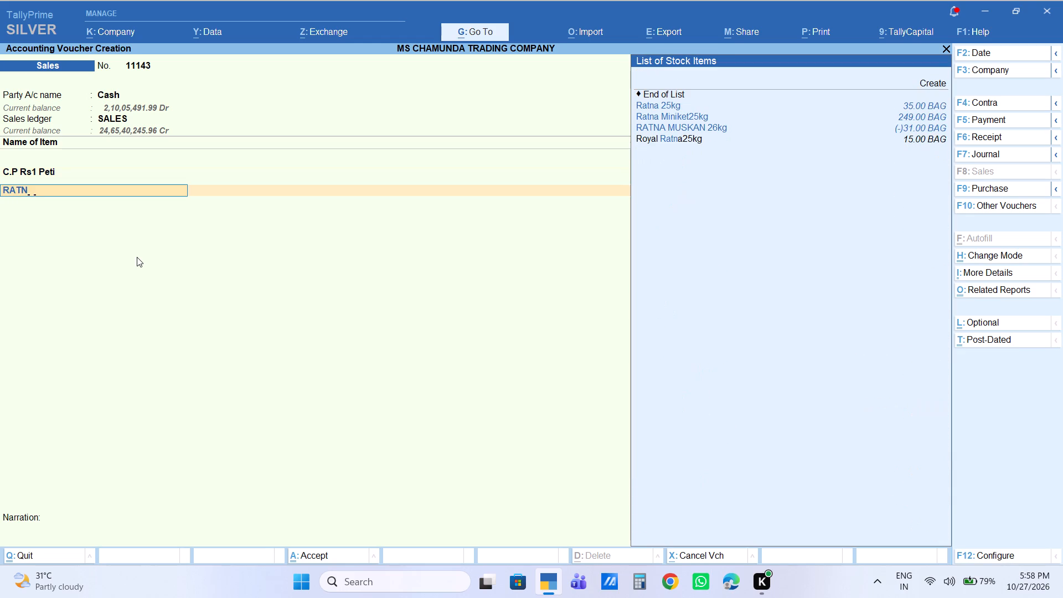
key("Down")
key("Down")
key("Return")
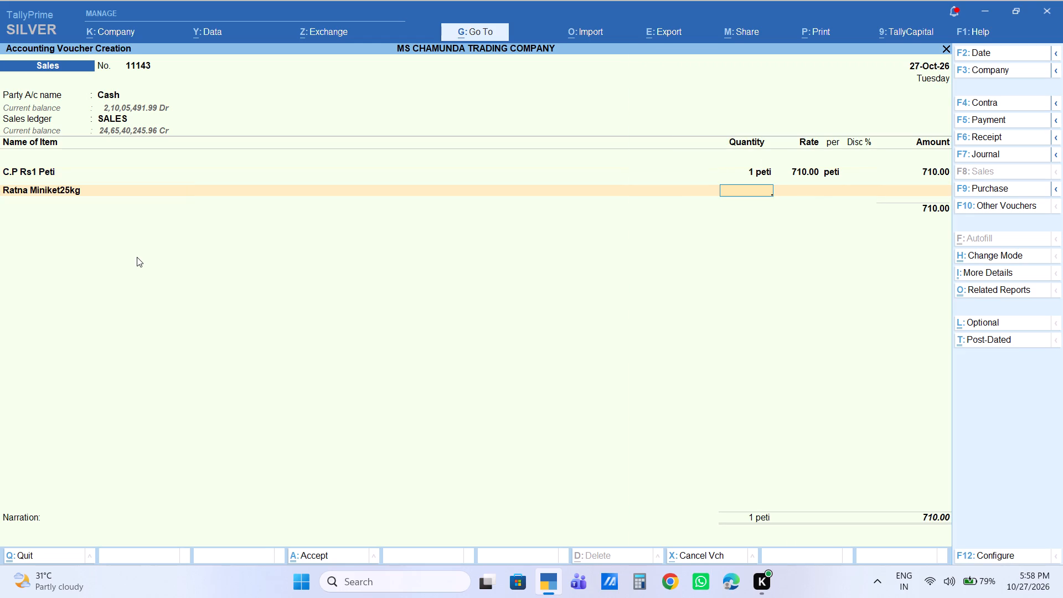
key("1")
key("Return")
key("Return")
key("Return")
key("Return")
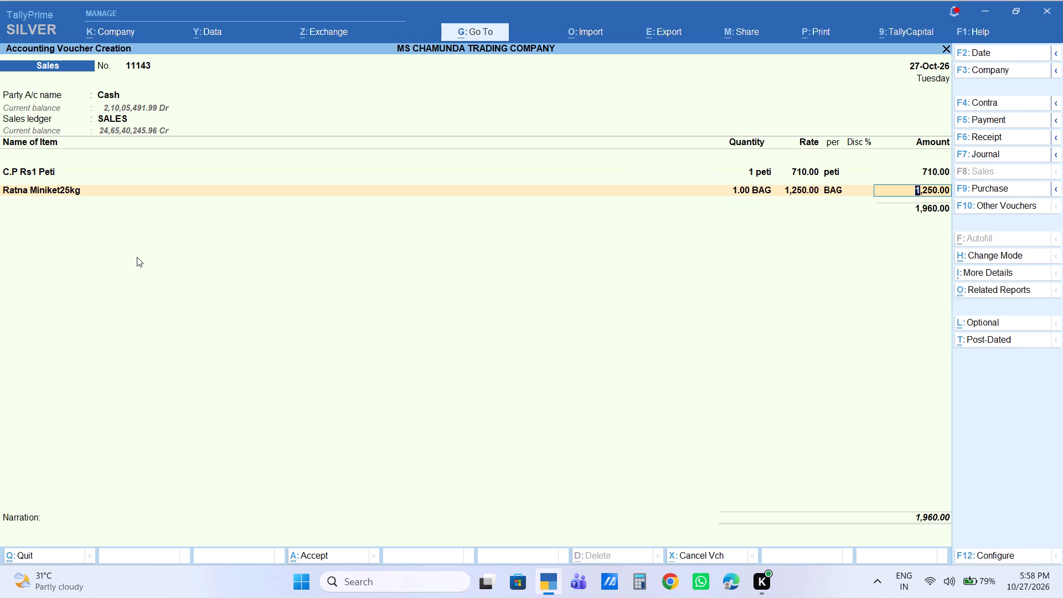
type("1200")
key("Return")
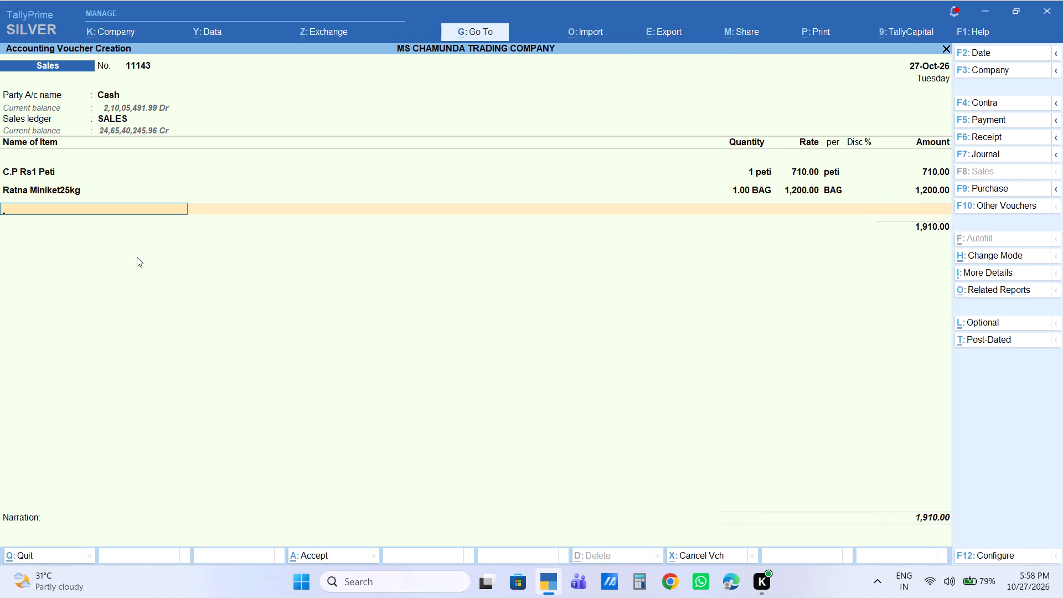
Finish the voucher without labour charge or narration and save it.
key("Return")
key("Return")
key("Return")
key("Return")
key("Return")
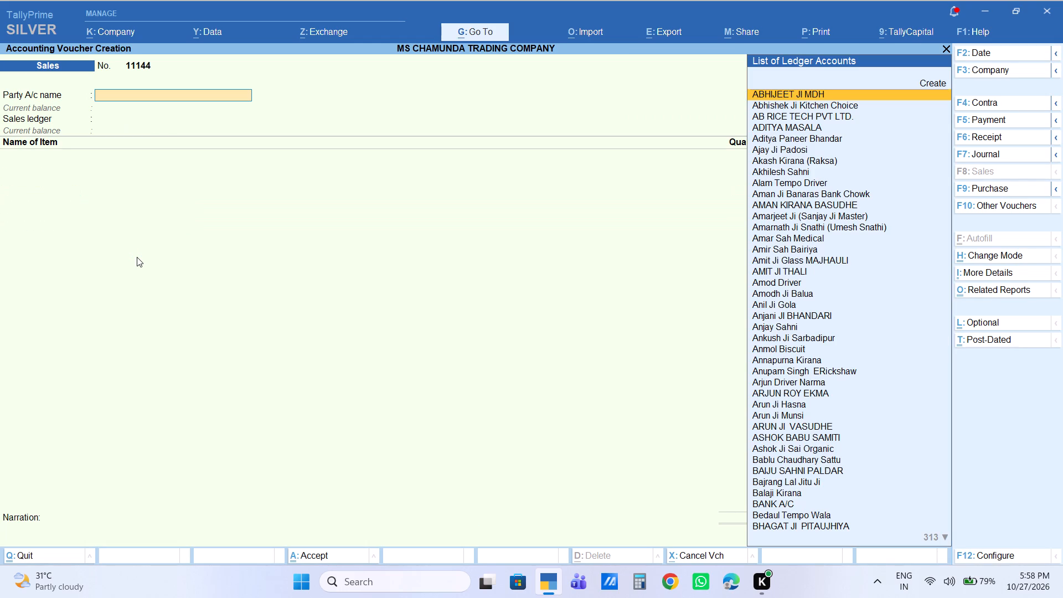
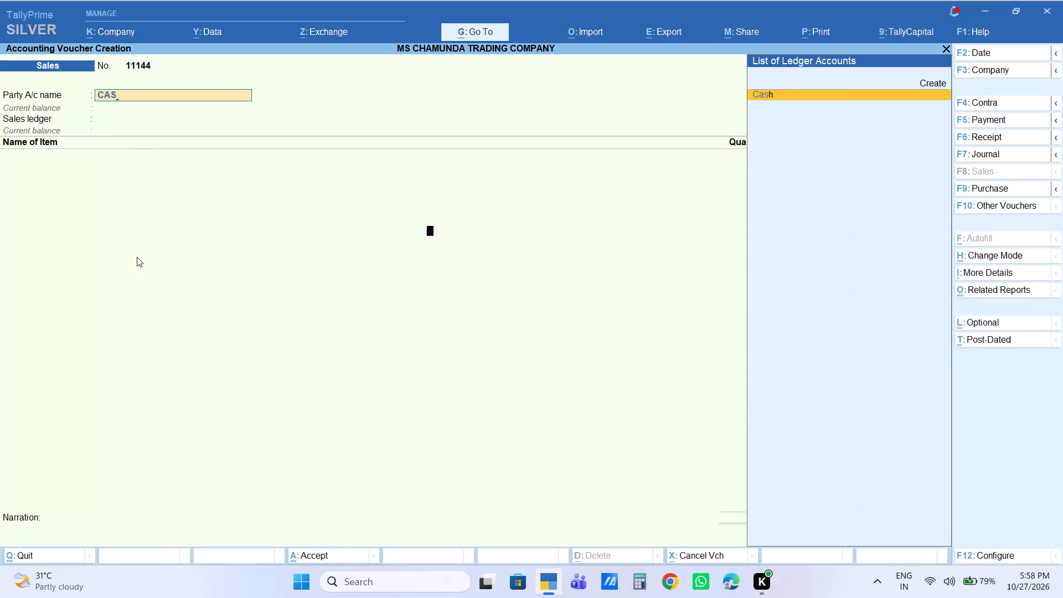
Set the buyer to the SAHINDRA ledger, accept the party details, and use SALES as the sales ledger.
type("SAHINDRA")
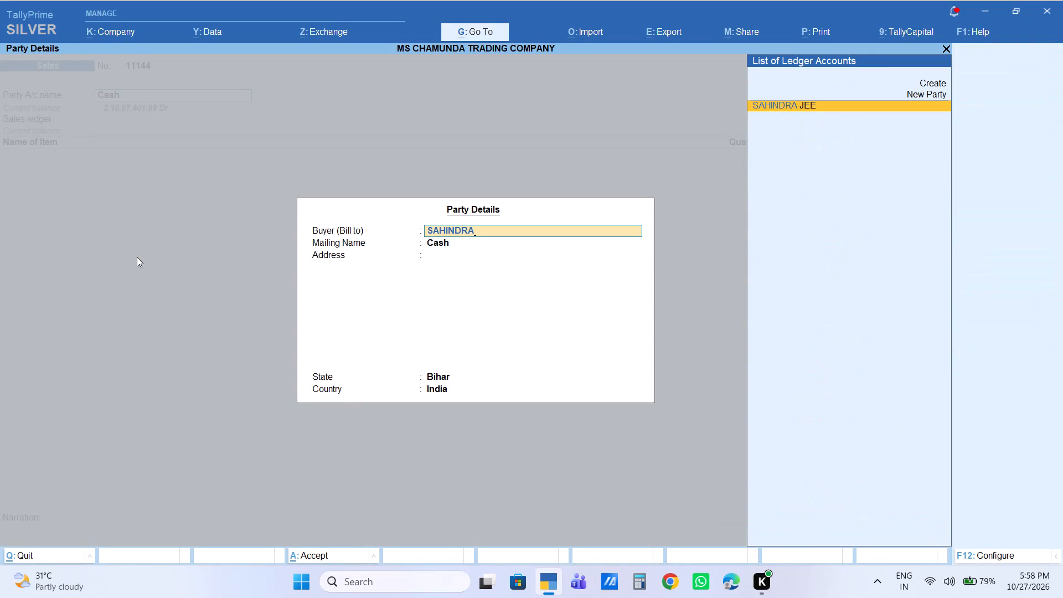
key("Return")
key("Return")
key("Return")
key("Return")
key("Return")
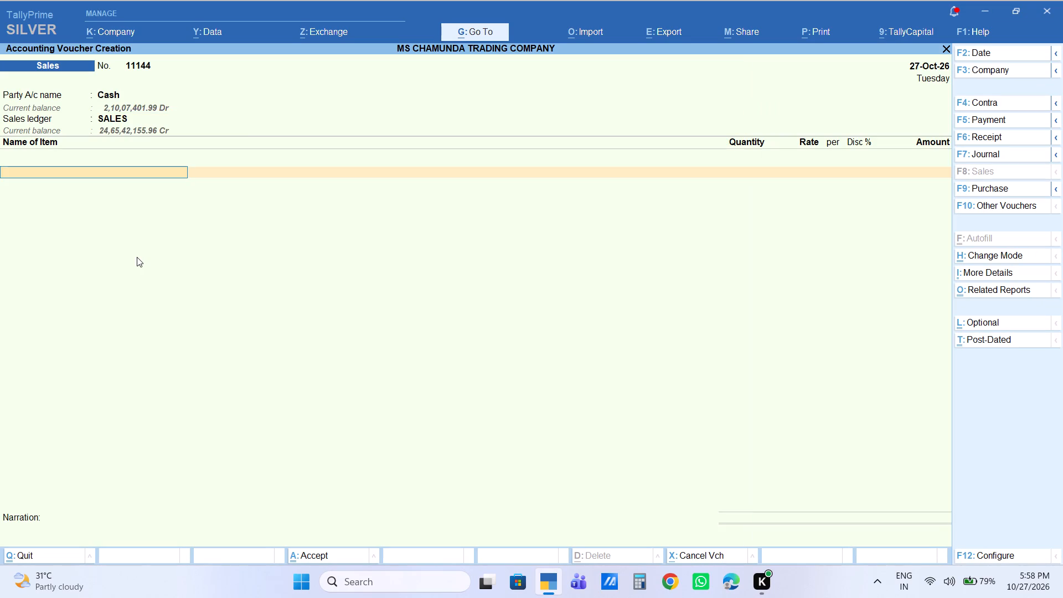
Add 3 peti of SALONI 1L PETI to the voucher at the default rate of 3,050.
type("SALONI1")
key("Down")
key("Down")
key("Down")
key("Return")
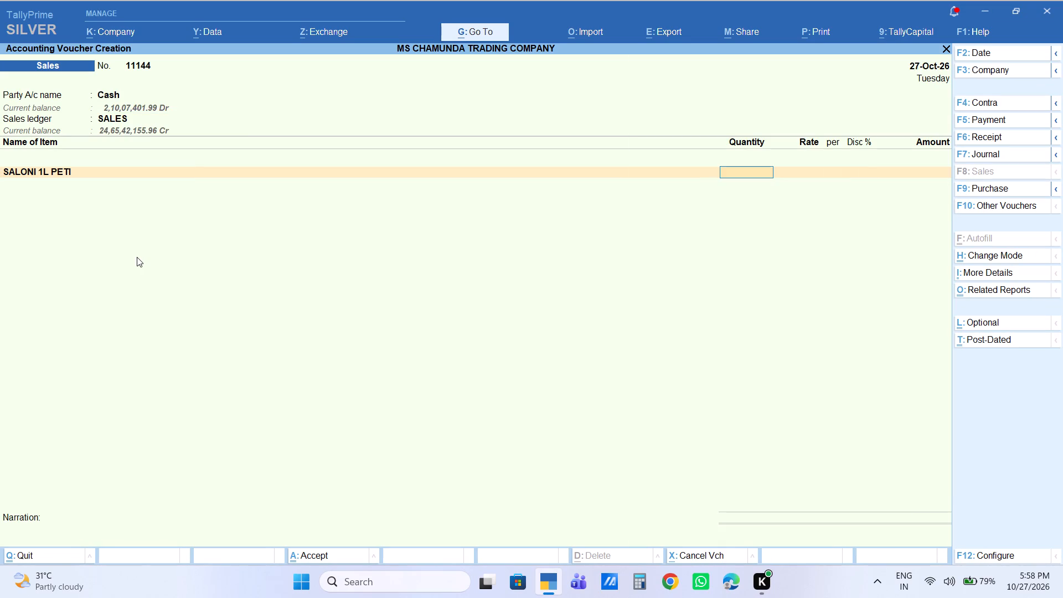
key("3")
key("Return")
key("Return")
key("Return")
key("Return")
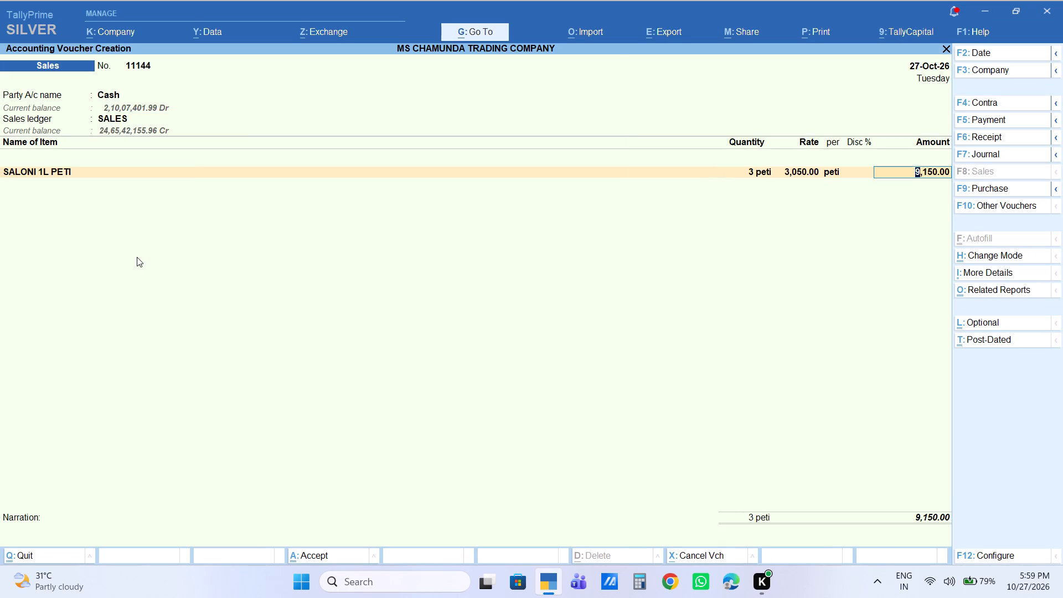
key("Return")
Add 3 peti of SALONI 500ML PETI to the voucher at the default rate of 3,450.
type("SA")
type("LONI500")
key("Down")
key("Down")
key("Down")
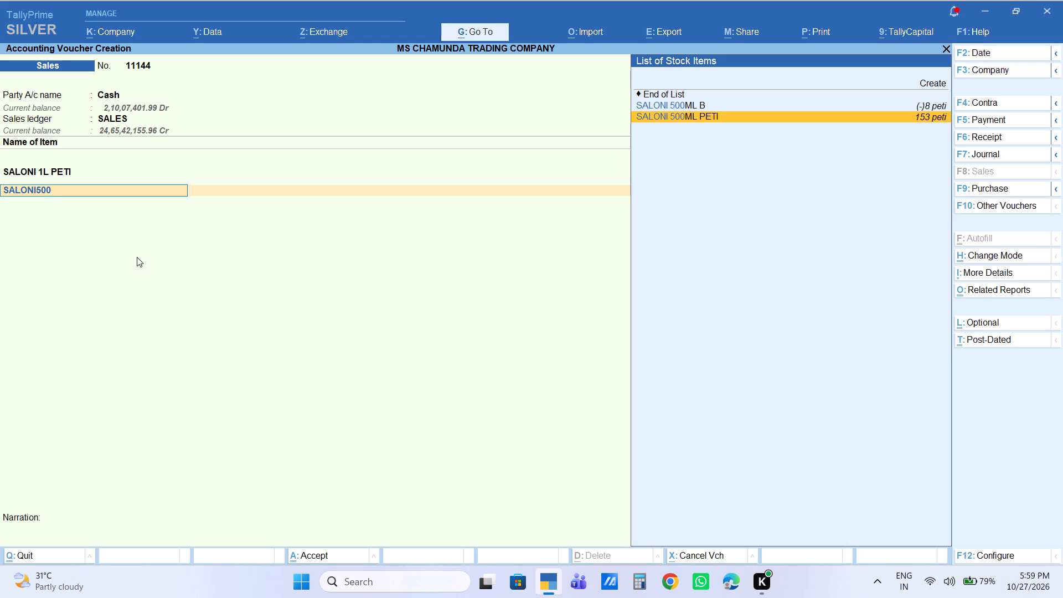
key("Return")
key("3")
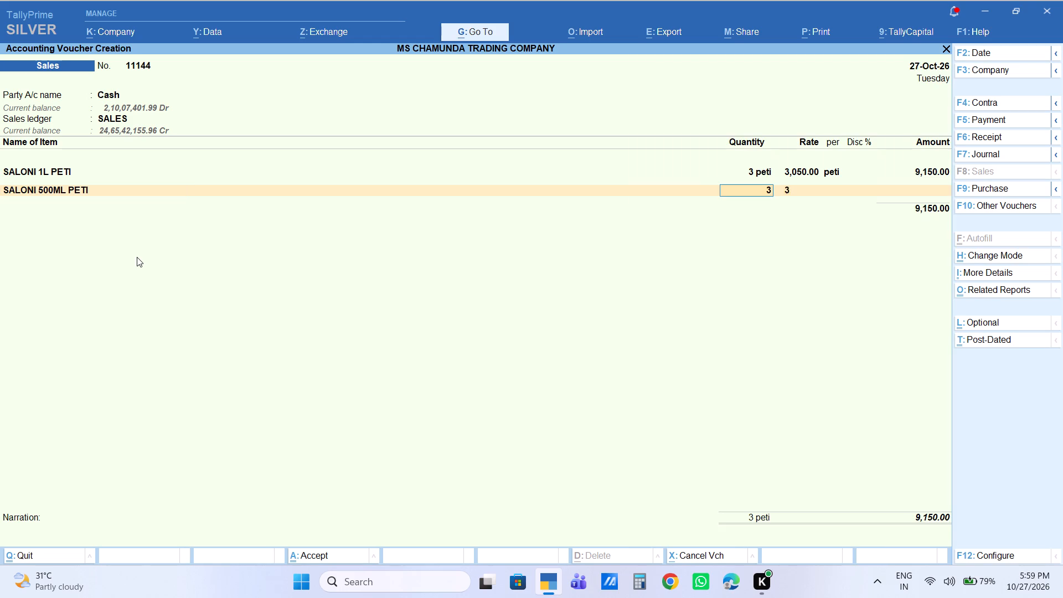
key("Return")
key("Return")
key("Return")
key("Return")
key("Return")
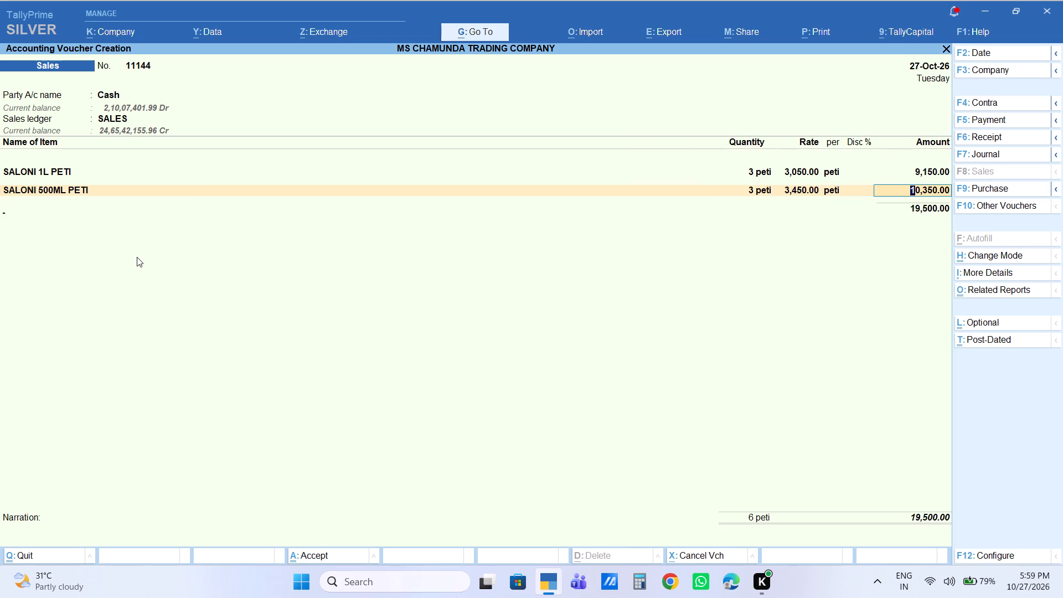
Add 2 BAG of Aanand Aata 5kg to the voucher at the default rate of 1,050.
type("AATTA")
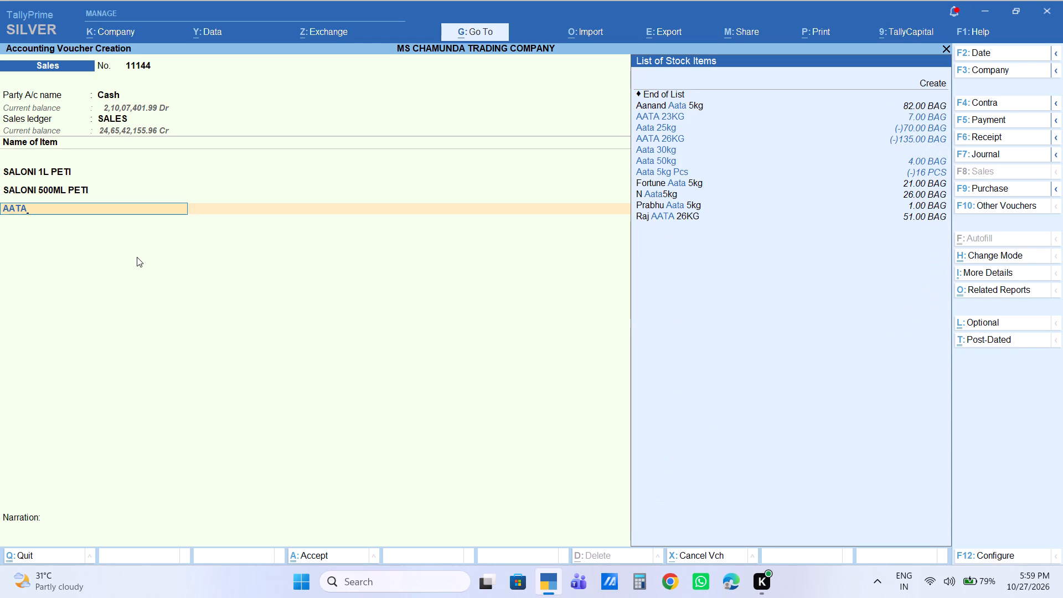
key("5")
key("Up")
key("Up")
key("Up")
key("Return")
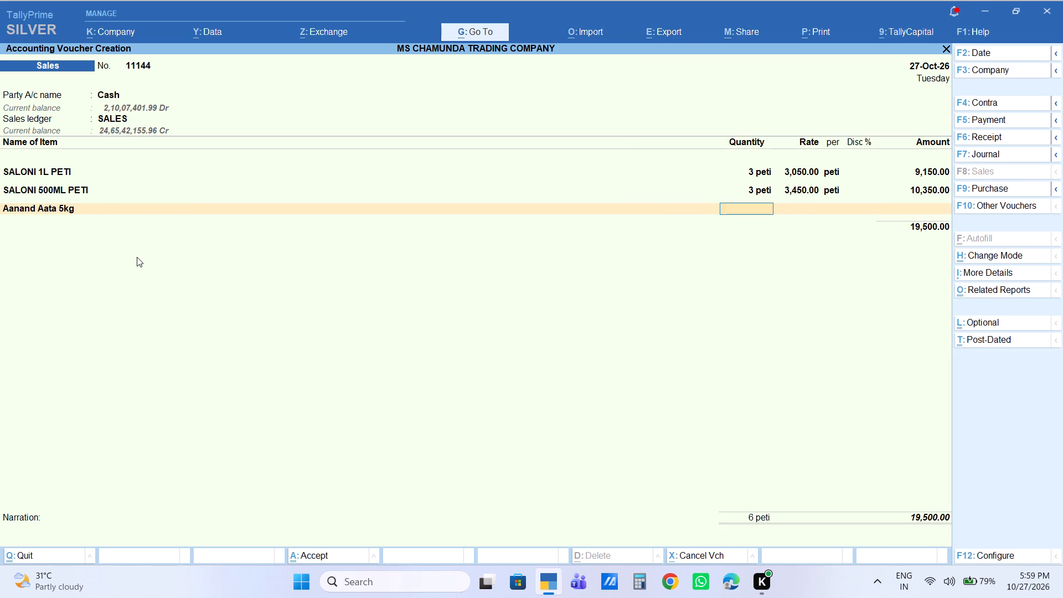
key("2")
key("Return")
key("Return")
key("Return")
key("Return")
key("Return")
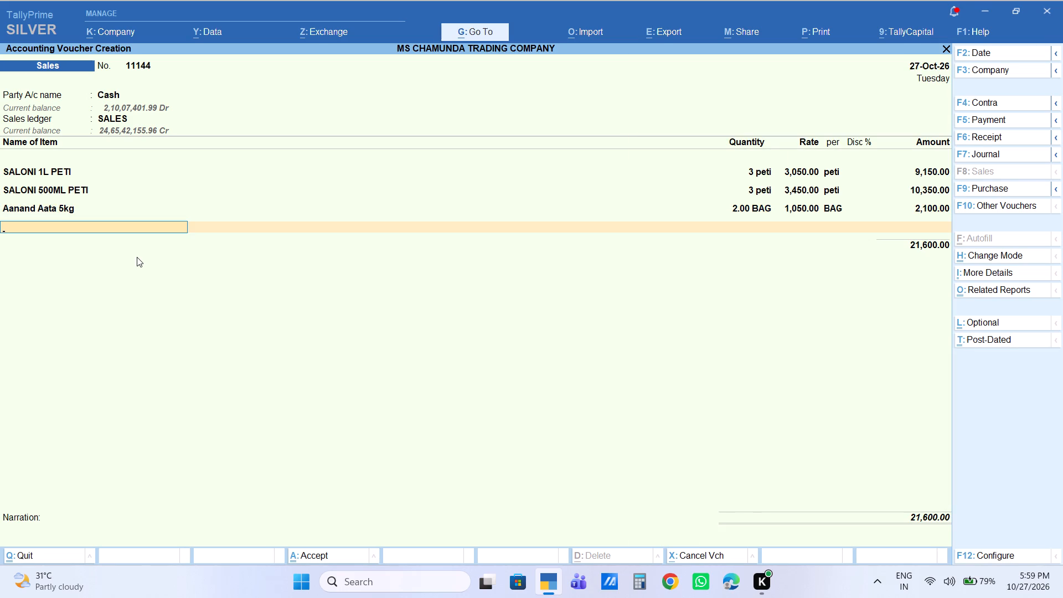
Add 10 peti of A Dreamlite Rs5 to the voucher at the default rate of 520.
type("DREA")
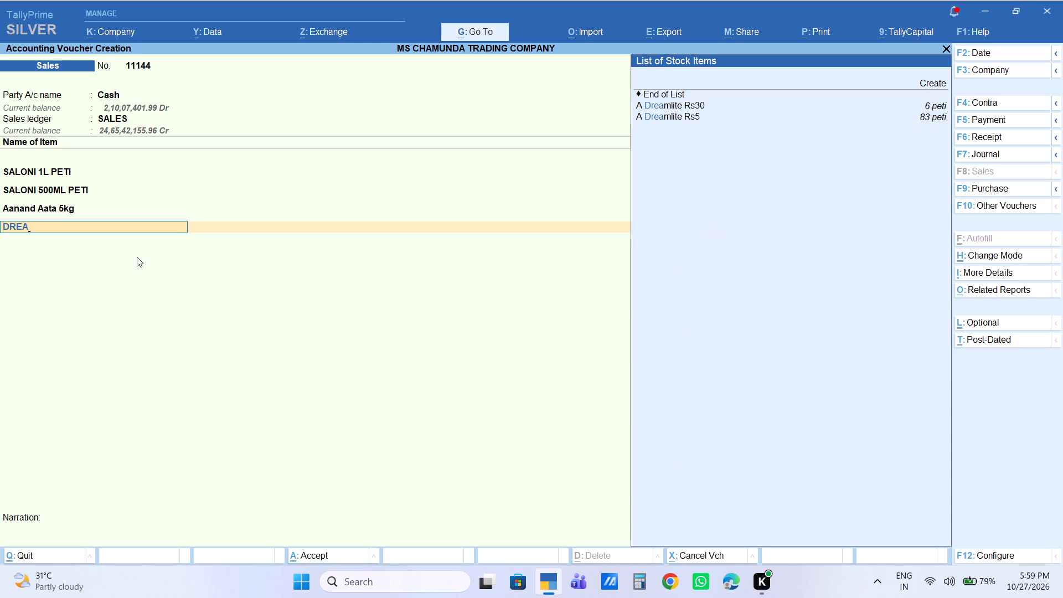
key("Down")
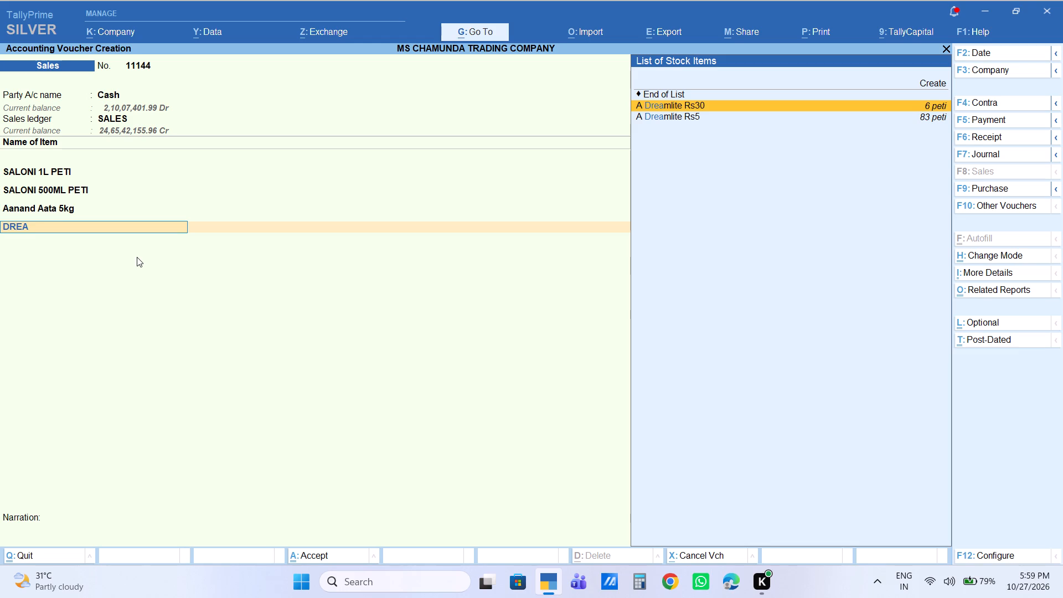
key("Down")
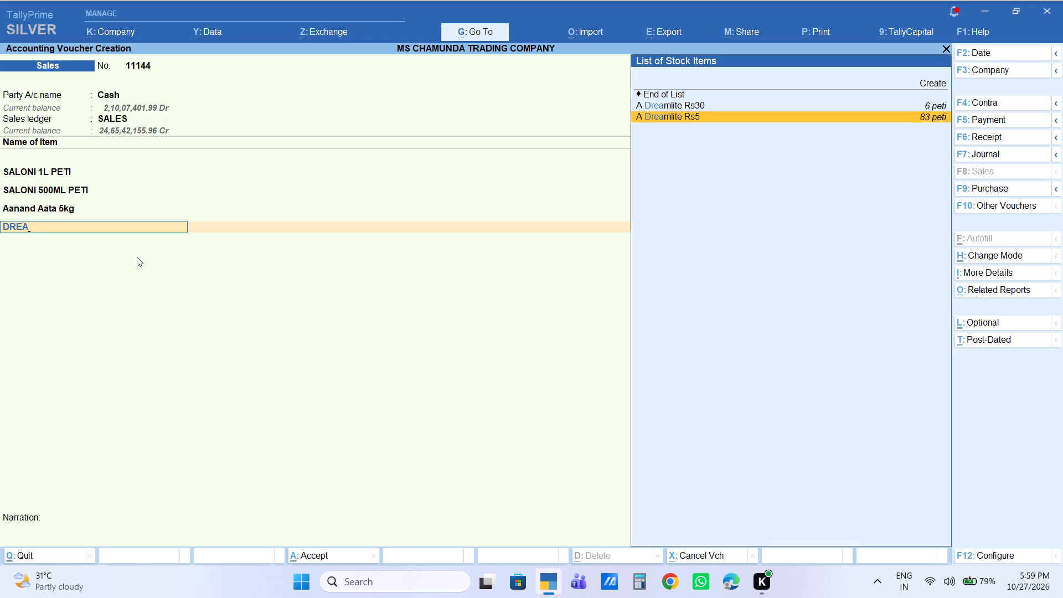
key("Return")
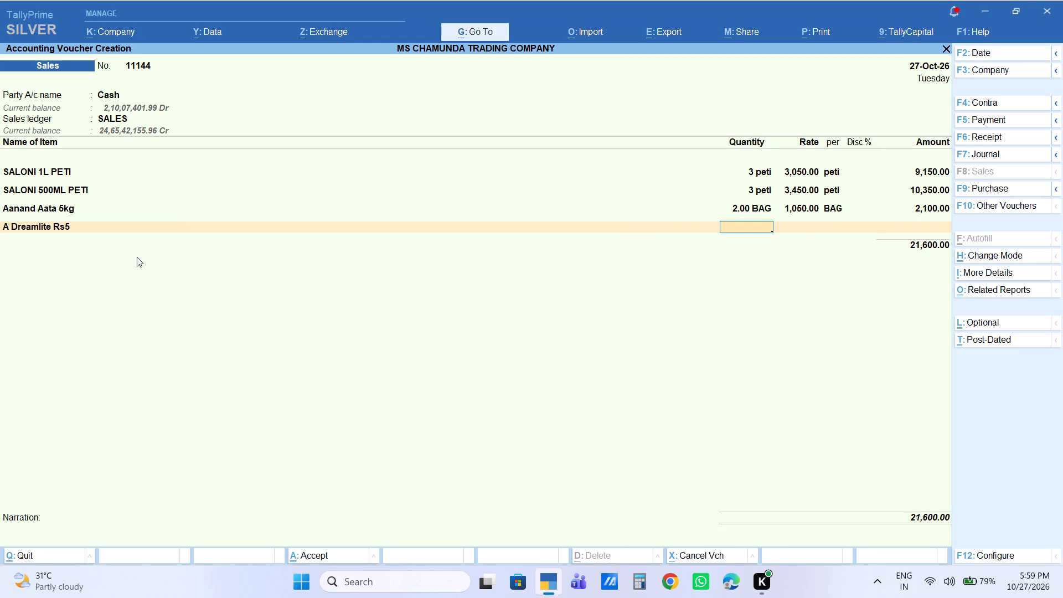
type("10")
key("Return")
key("Return")
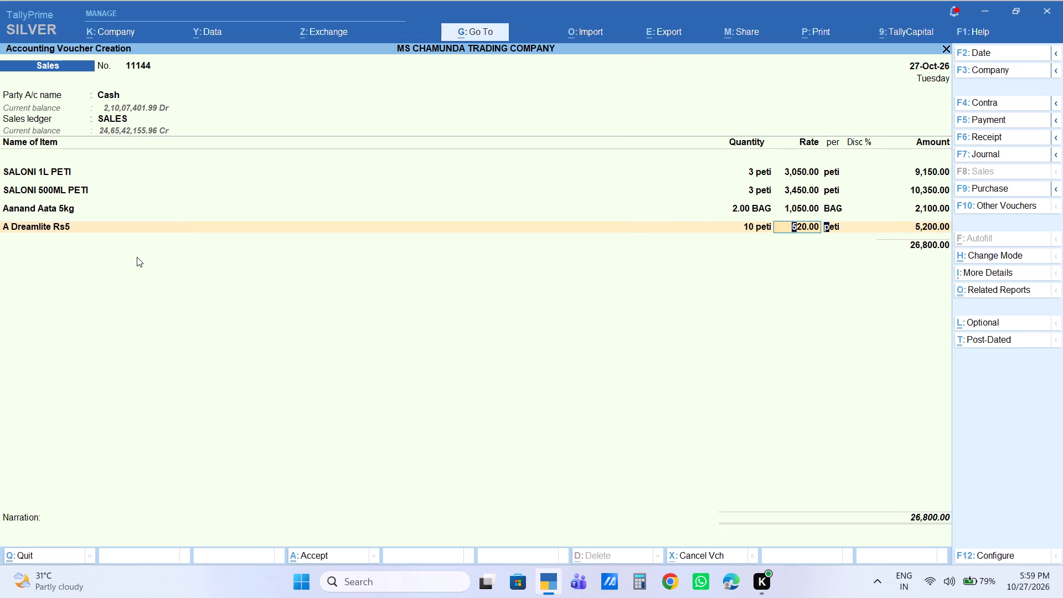
key("Return")
key("Return")
key("Return")
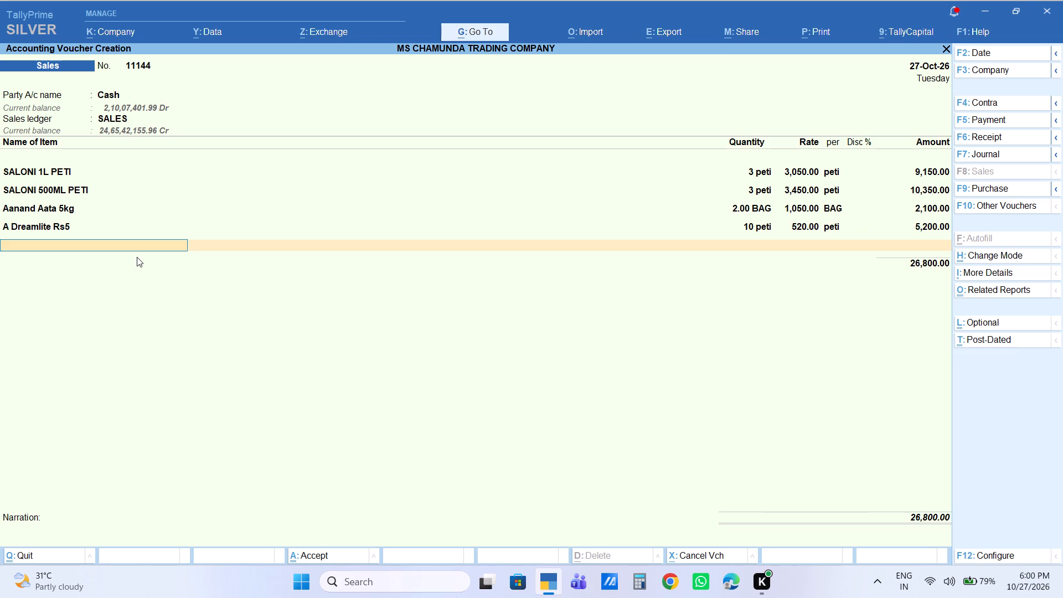
Add 6 peti of A 2in1 Rs5 to the voucher at the default rate of 590.
type("2IN1")
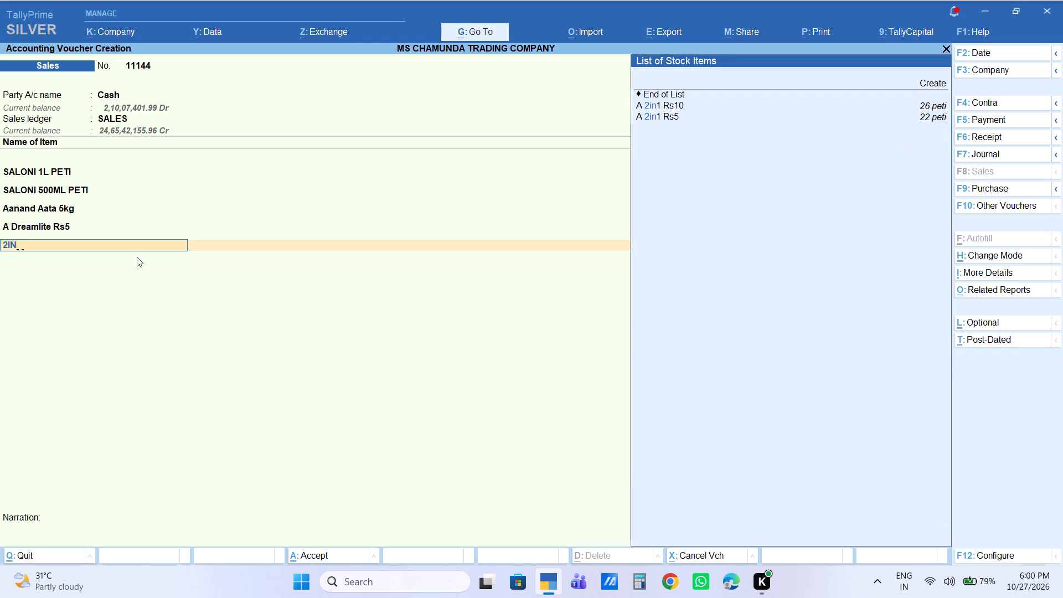
key("Down")
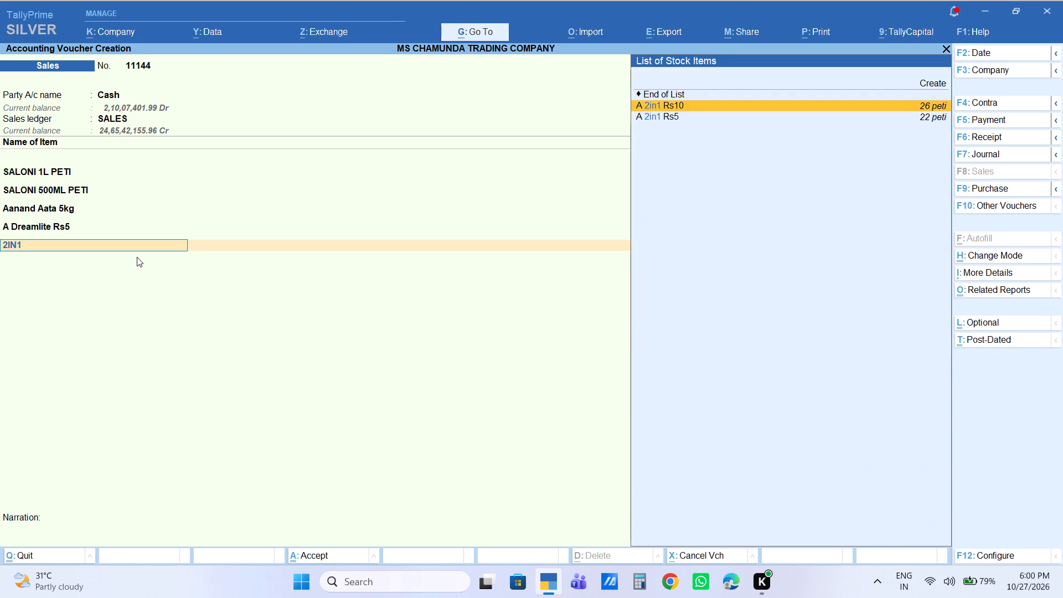
key("Down")
key("Return")
key("6")
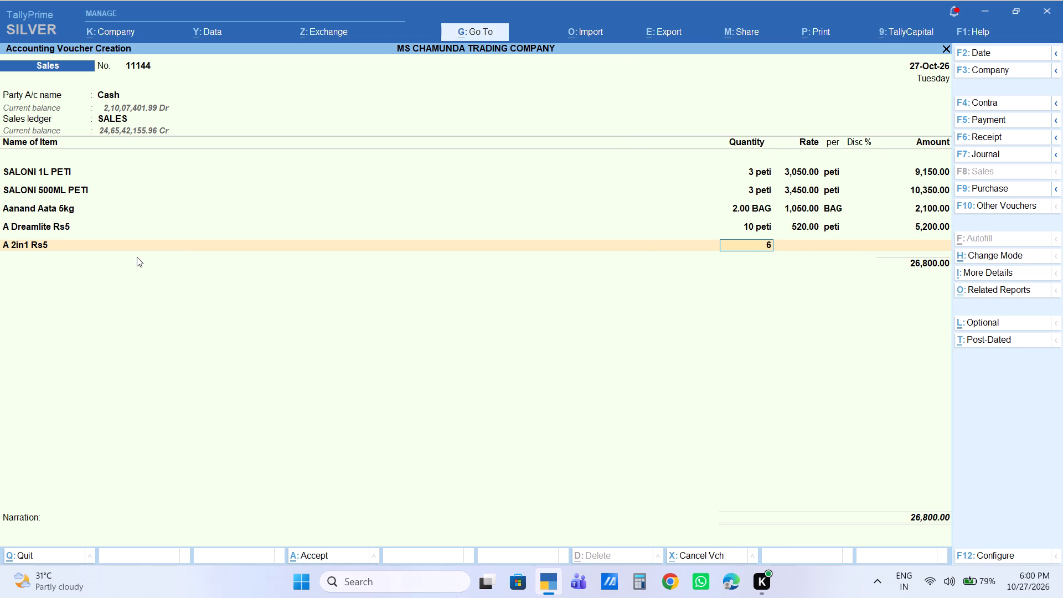
key("Return")
key("Return")
key("Return")
key("Return")
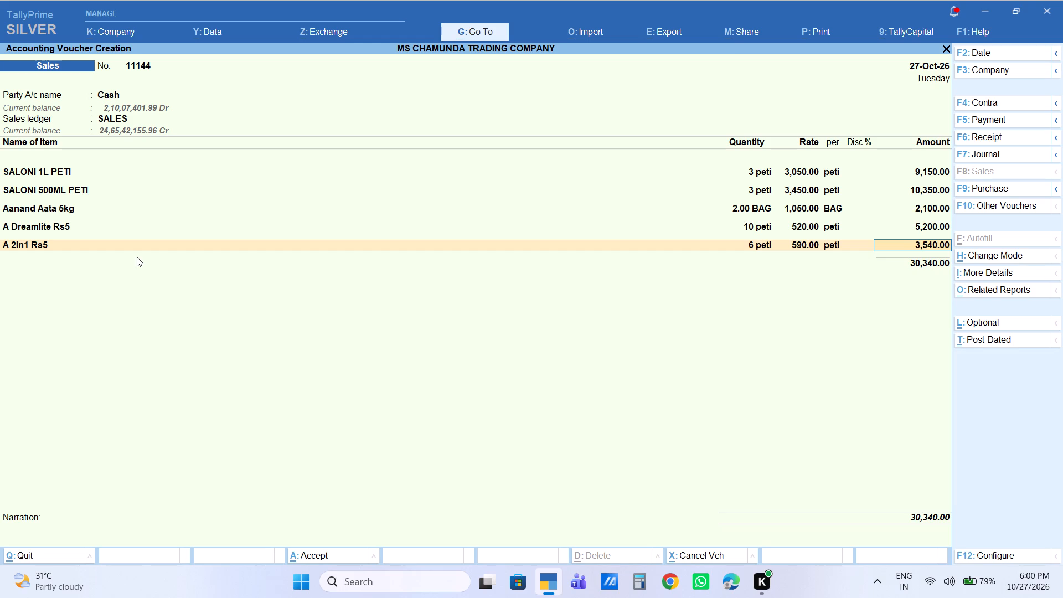
key("Return")
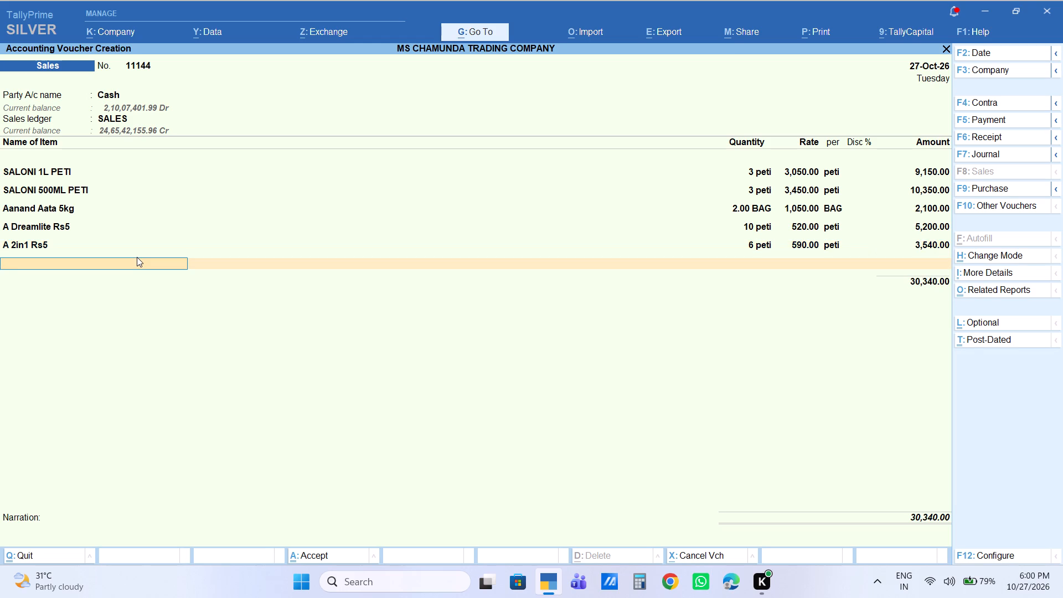
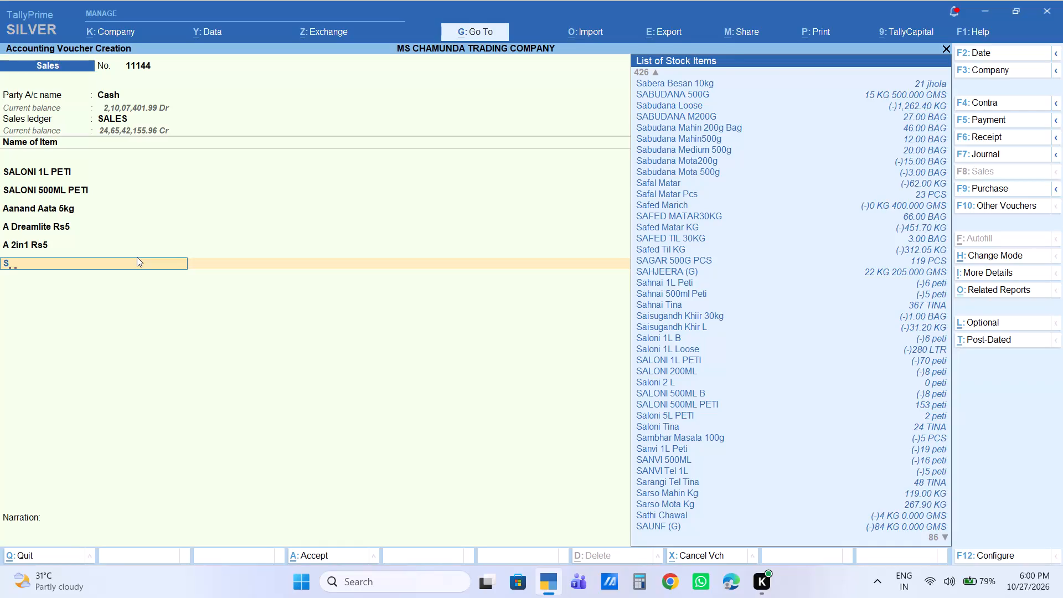
Add 5 BAG of CHINI SF 50kg to the voucher at the default rate of 3,000.
key("Return")
key("5")
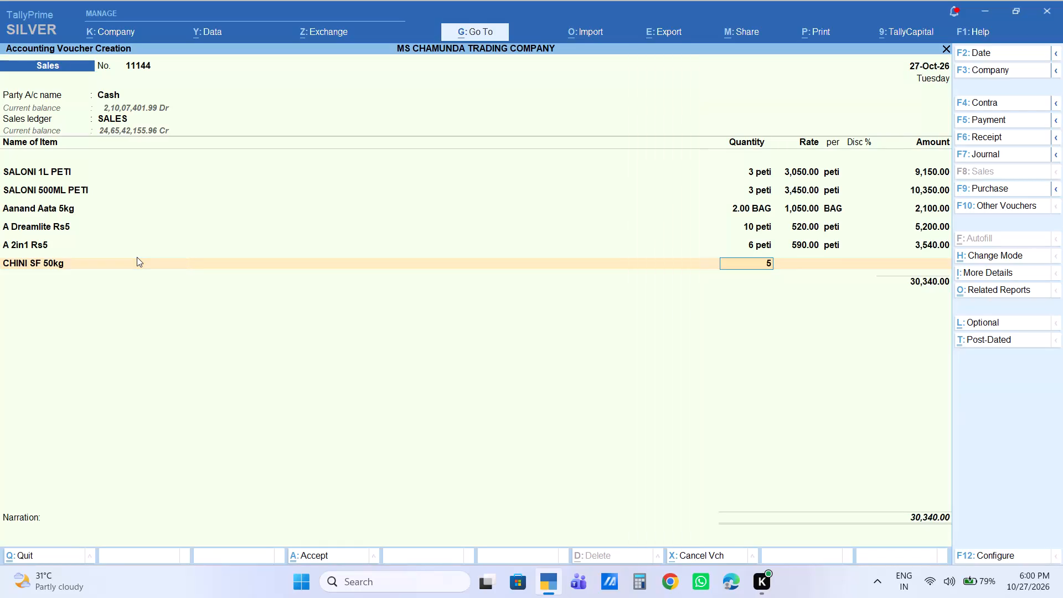
key("Return")
key("Return")
key("Return")
key("Return")
key("Return")
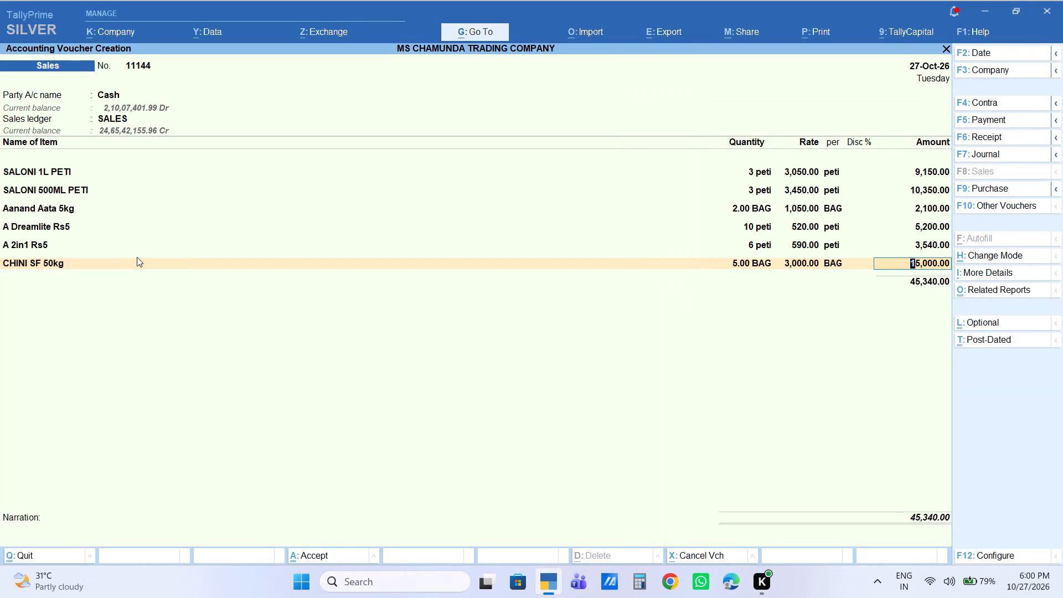
key("Return")
Add a Labour Charge of 70 to the voucher below the stock items.
type("LA")
key("Return")
key("Return")
key("Return")
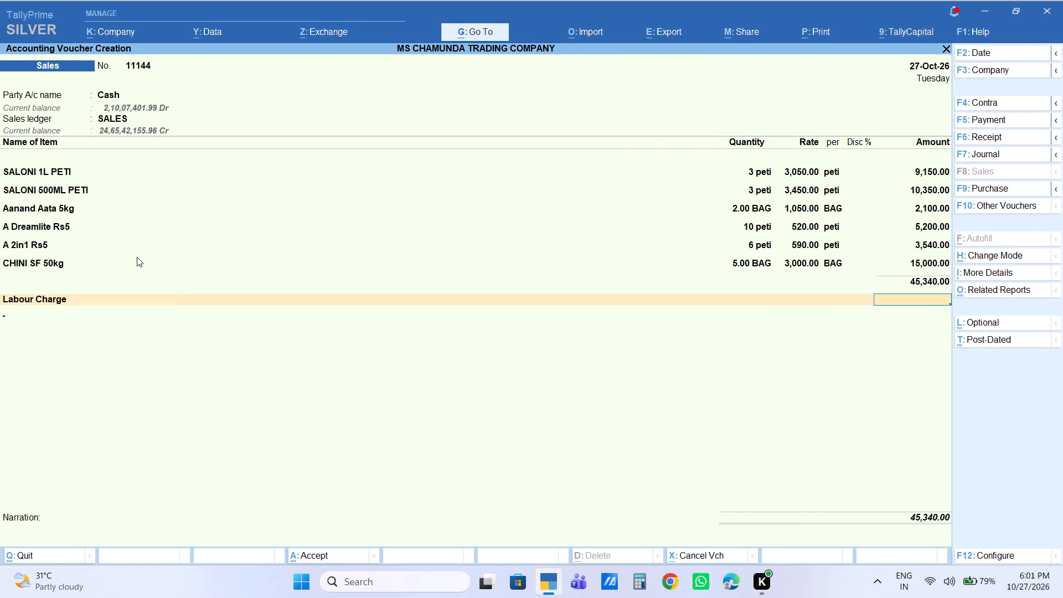
key("BackSpace")
type("70")
key("Return")
key("Return")
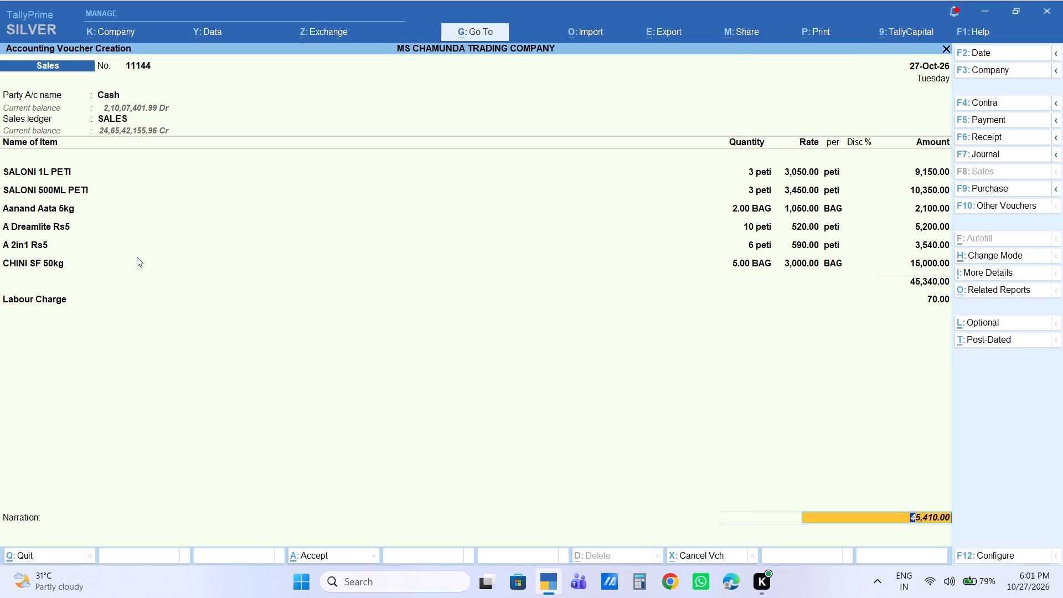
Leave the narration blank and save the cash sales voucher.
key("Return")
key("Return")
key("Return")
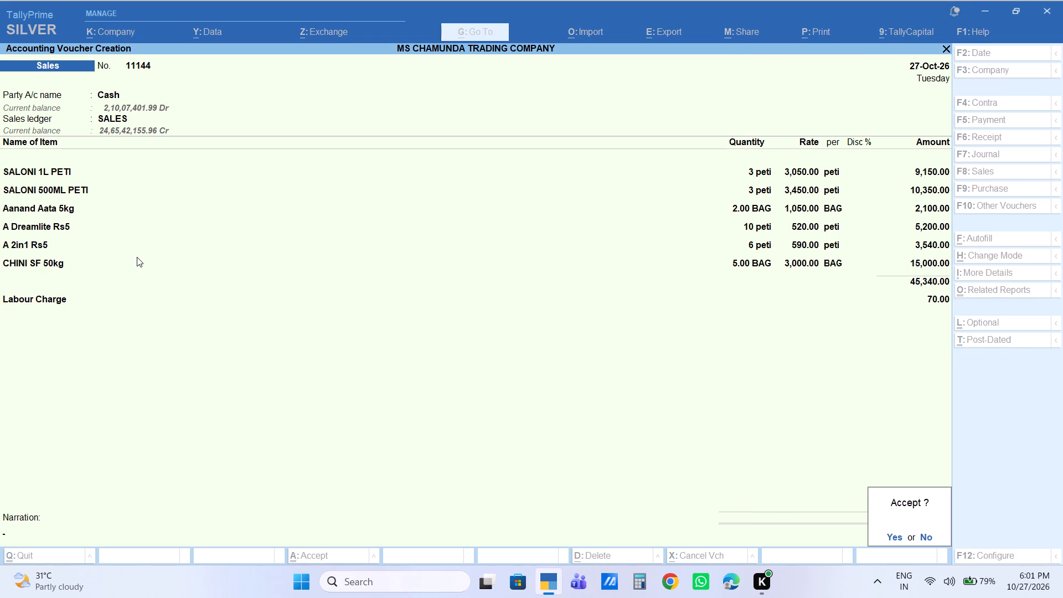
key("Return")
Choose the party account for the new sales voucher.
key("BackSpace")
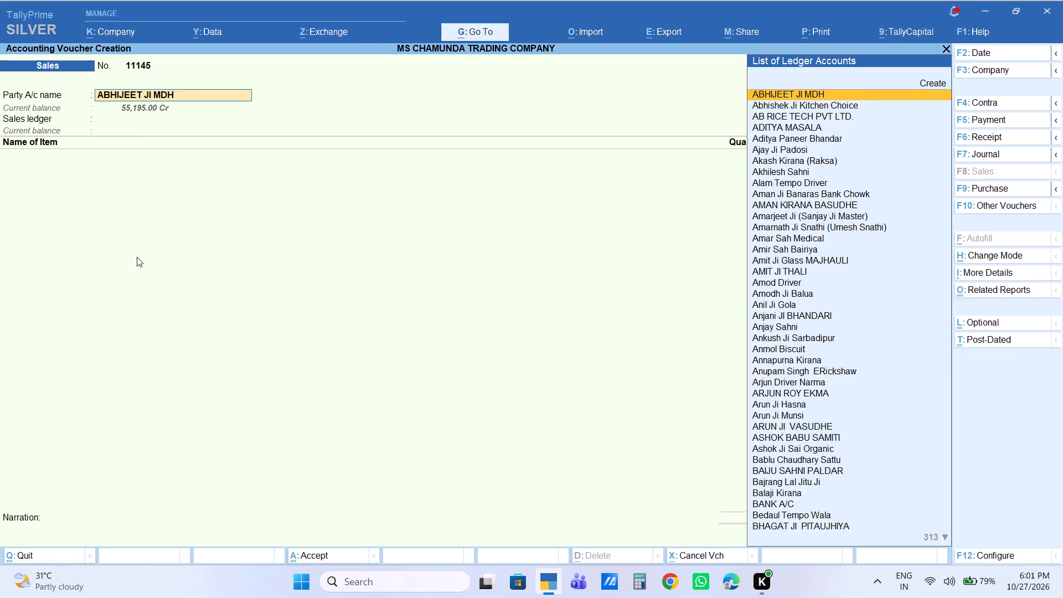